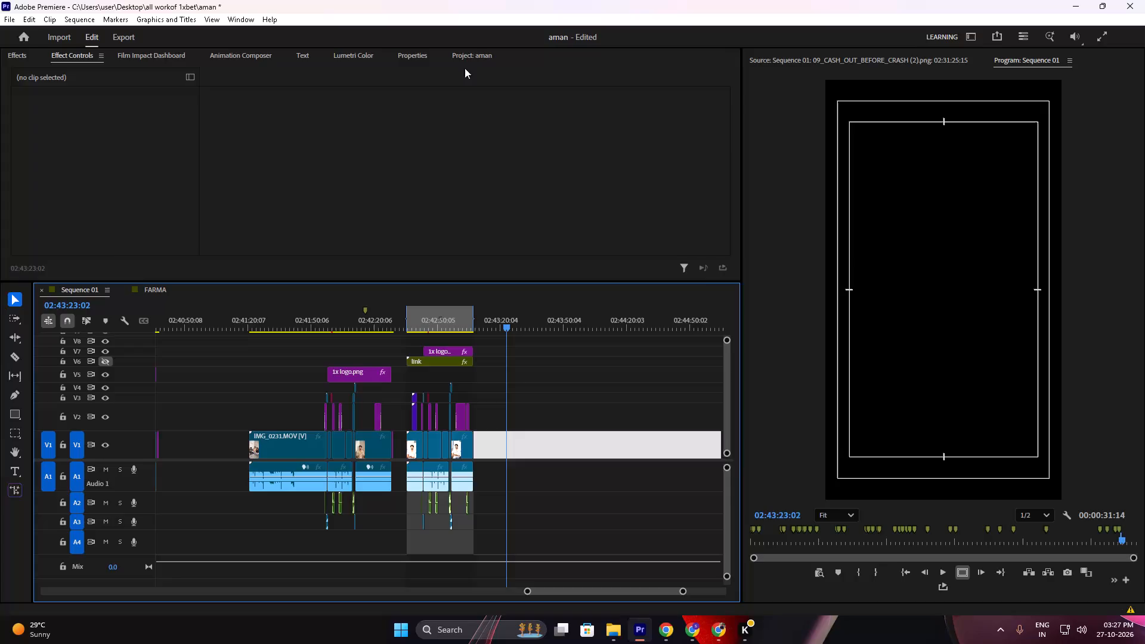
Import the IMG_1567 (1) video from the Downloads folder into the project.
{"action": "left_click", "coordinate": [465, 58]}
{"action": "scroll", "coordinate": [438, 205], "scroll_direction": "down", "scroll_amount": 20}
{"action": "scroll", "coordinate": [438, 205], "scroll_direction": "down", "scroll_amount": 11}
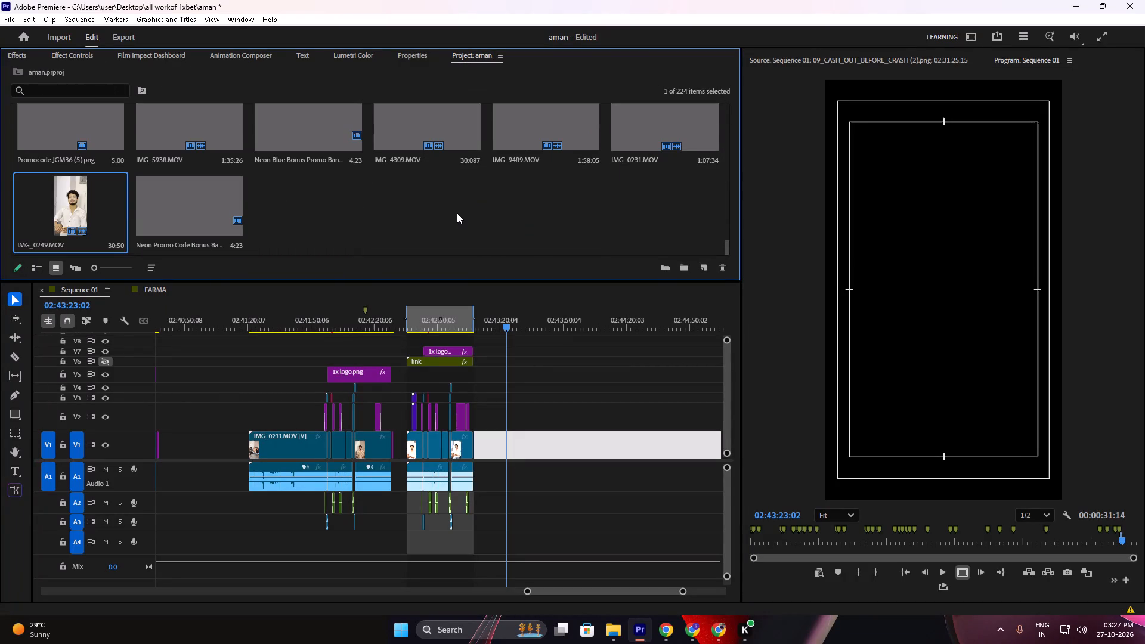
{"action": "scroll", "coordinate": [457, 213], "scroll_direction": "down", "scroll_amount": 5}
{"action": "double_click", "coordinate": [410, 202]}
{"action": "double_click", "coordinate": [299, 216]}
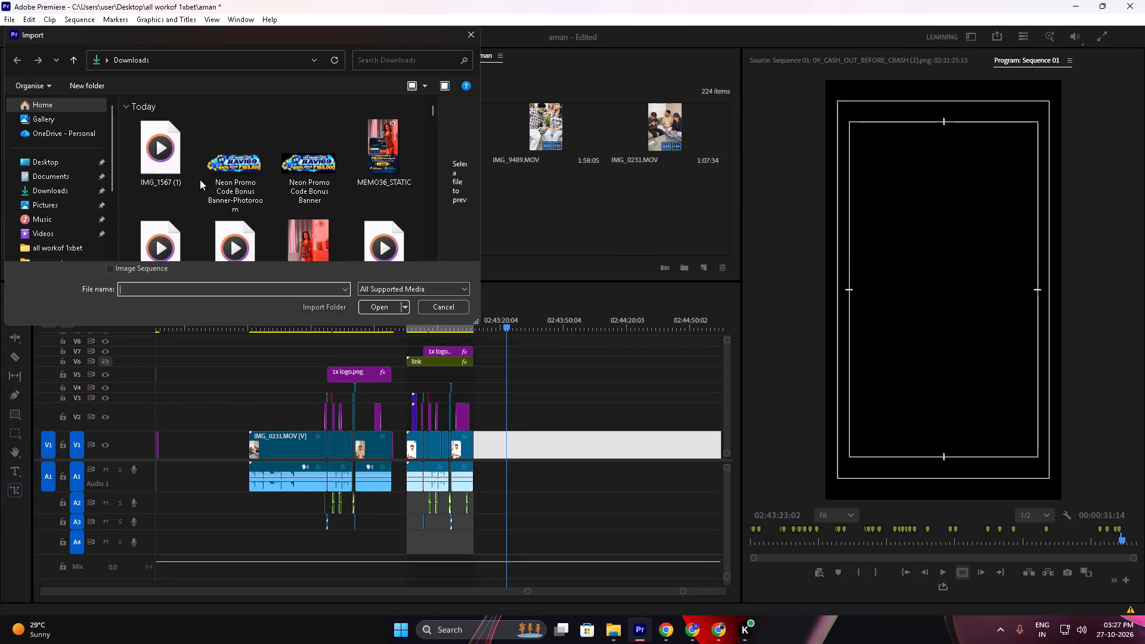
{"action": "left_click", "coordinate": [184, 159]}
{"action": "left_click", "coordinate": [376, 304]}
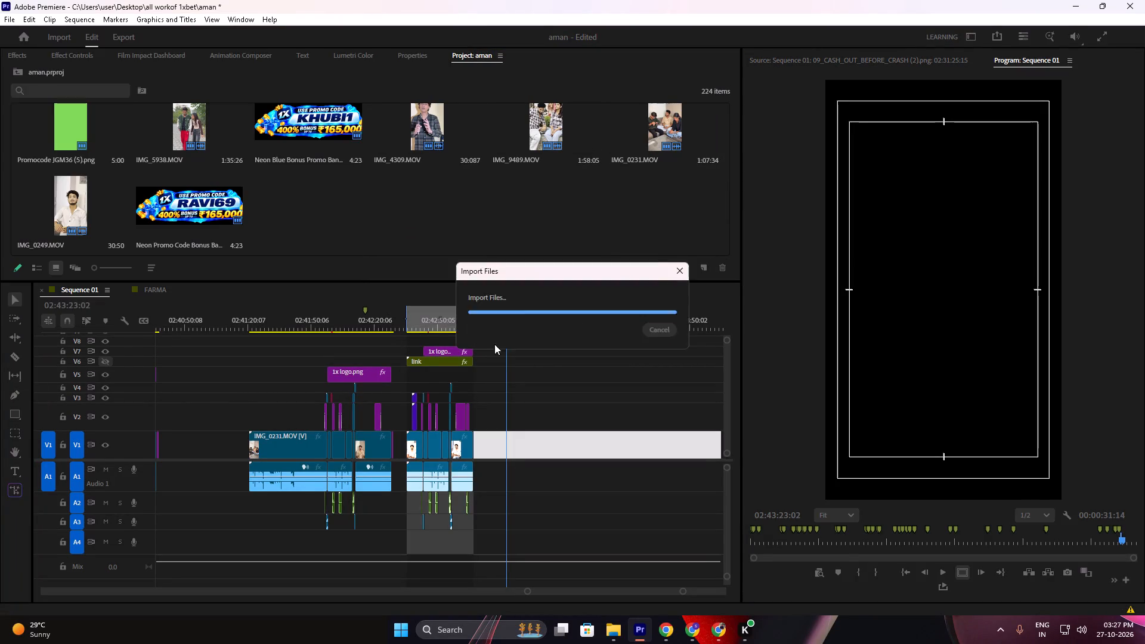
Place IMG_1567 (1).MOV on V1 and A1 after the last edited clips, starting at 02:43:23:02.
{"action": "left_click_drag", "start_coordinate": [301, 203], "coordinate": [499, 467]}
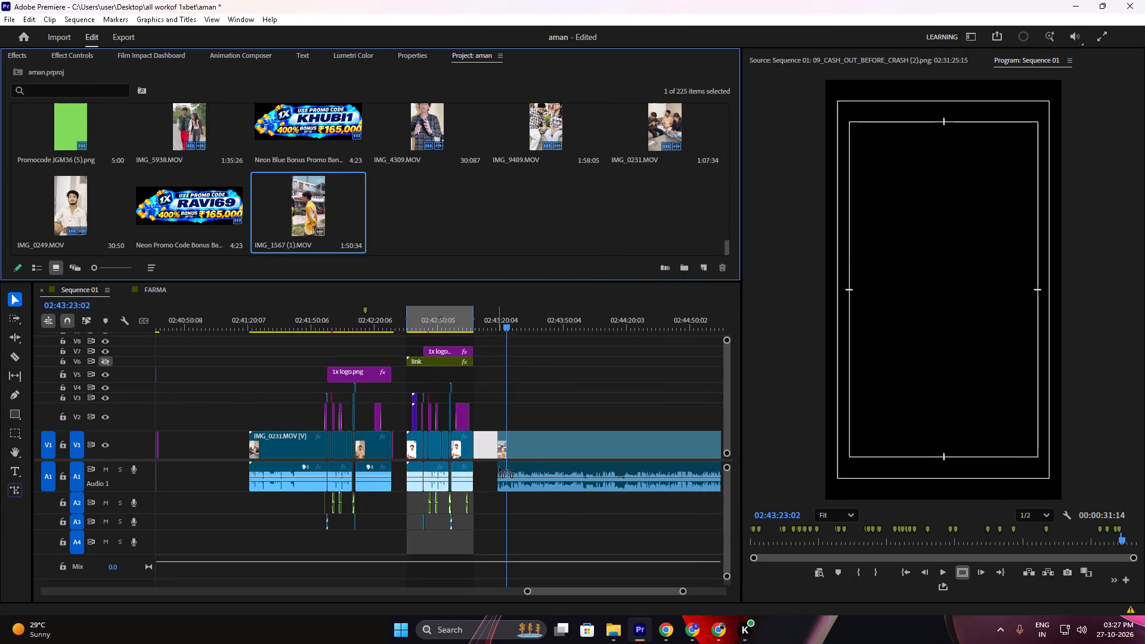
{"action": "left_click_drag", "start_coordinate": [499, 467], "coordinate": [502, 467]}
Mark the in-to-out range around the newly placed IMG_1567 (1).MOV clip.
{"action": "left_click_drag", "start_coordinate": [528, 400], "coordinate": [570, 516]}
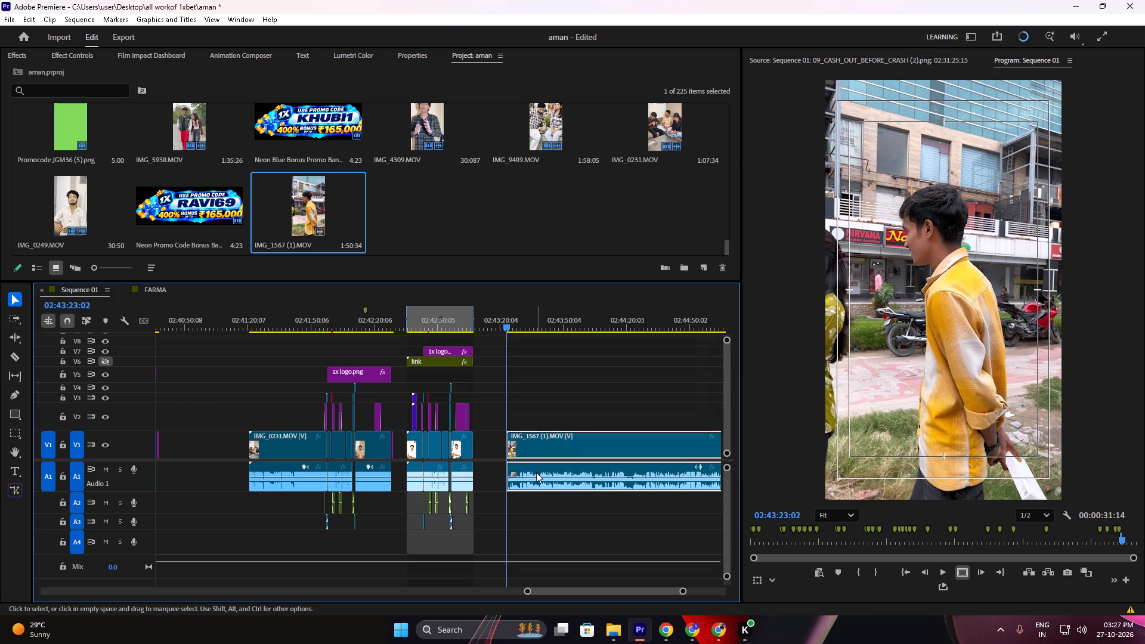
{"action": "key", "text": "slash"}
Play the opening of the IMG_1567 (1).MOV clip to review its footage.
{"action": "key", "text": "space"}
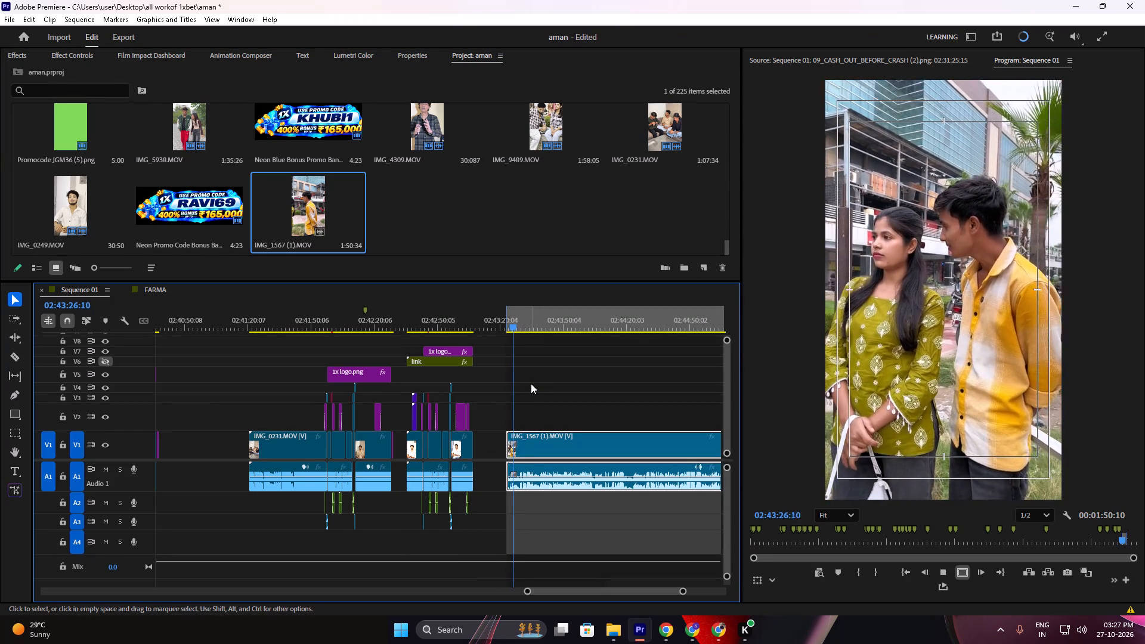
{"action": "scroll", "coordinate": [531, 383], "scroll_direction": "down", "scroll_amount": 7, "text": "alt"}
{"action": "scroll", "coordinate": [521, 407], "scroll_direction": "up", "scroll_amount": 8, "text": "alt"}
{"action": "scroll", "coordinate": [521, 407], "scroll_direction": "down", "scroll_amount": 8, "text": "alt"}
{"action": "scroll", "coordinate": [521, 415], "scroll_direction": "up", "scroll_amount": 7, "text": "alt"}
{"action": "scroll", "coordinate": [522, 419], "scroll_direction": "down", "scroll_amount": 7, "text": "alt"}
{"action": "scroll", "coordinate": [522, 419], "scroll_direction": "up", "scroll_amount": 8, "text": "alt"}
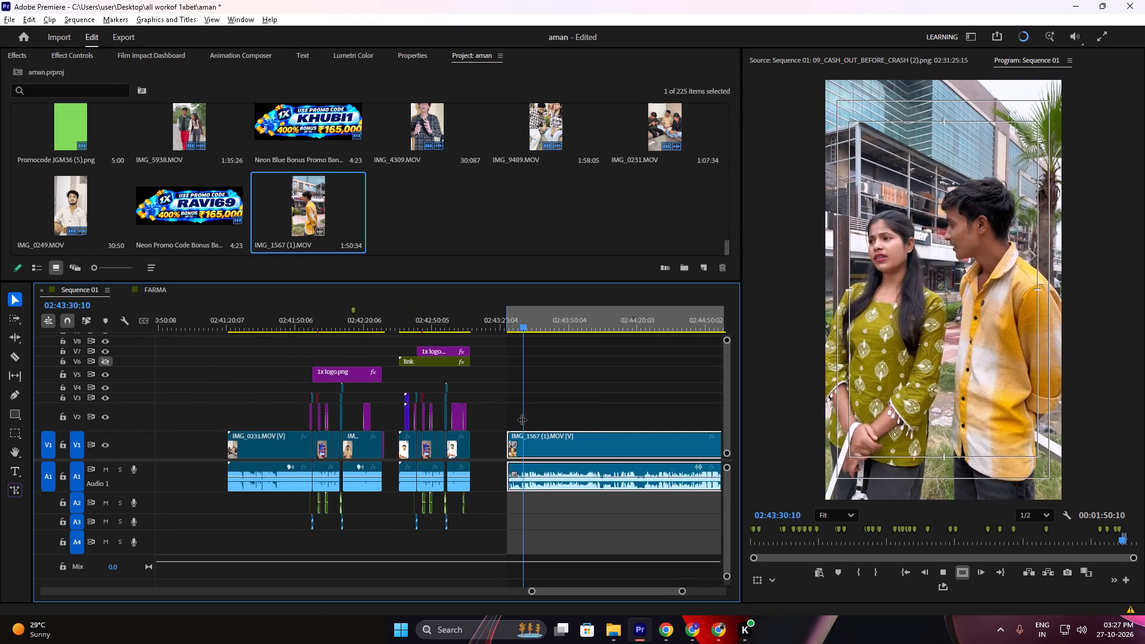
{"action": "scroll", "coordinate": [522, 419], "scroll_direction": "down", "scroll_amount": 14, "text": "alt"}
{"action": "scroll", "coordinate": [526, 423], "scroll_direction": "up", "scroll_amount": 8, "text": "alt"}
{"action": "key", "text": "space"}
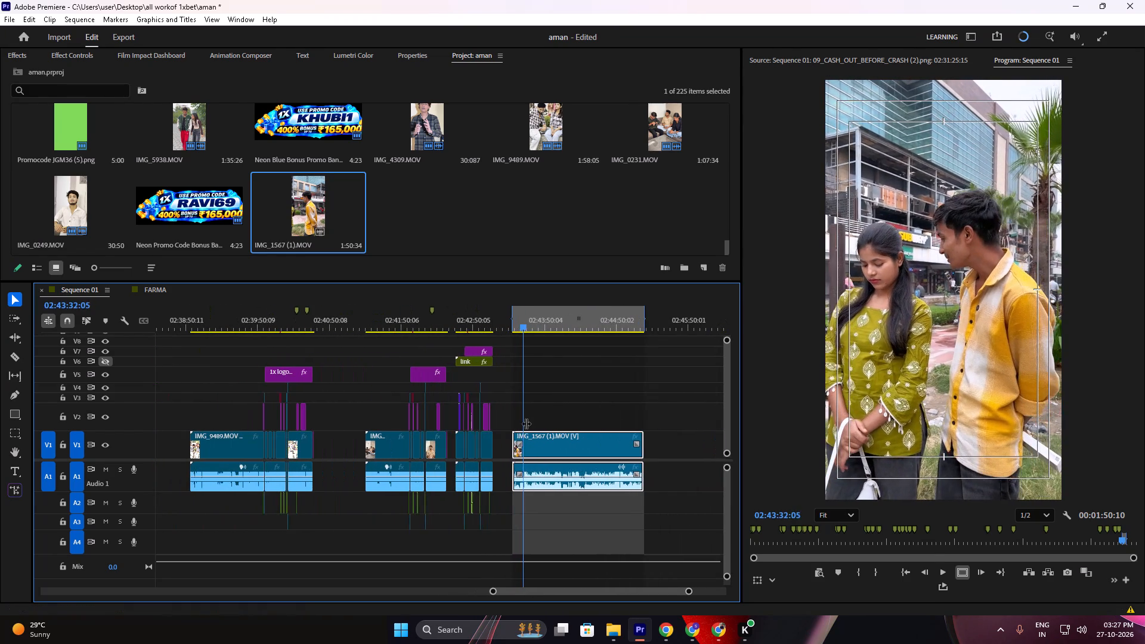
Delete the short stray clip on V1 beyond the end of the IMG_1567 (1).MOV clip.
{"action": "scroll", "coordinate": [526, 423], "scroll_direction": "down", "scroll_amount": 19}
{"action": "left_click_drag", "start_coordinate": [602, 412], "coordinate": [586, 480]}
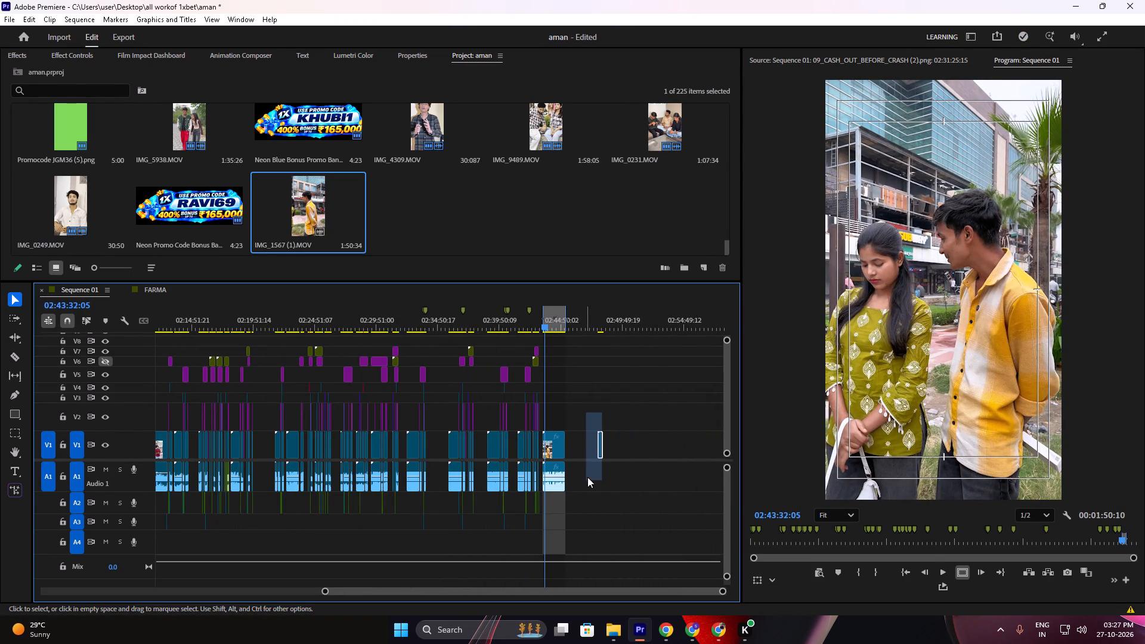
{"action": "key", "text": "BackSpace"}
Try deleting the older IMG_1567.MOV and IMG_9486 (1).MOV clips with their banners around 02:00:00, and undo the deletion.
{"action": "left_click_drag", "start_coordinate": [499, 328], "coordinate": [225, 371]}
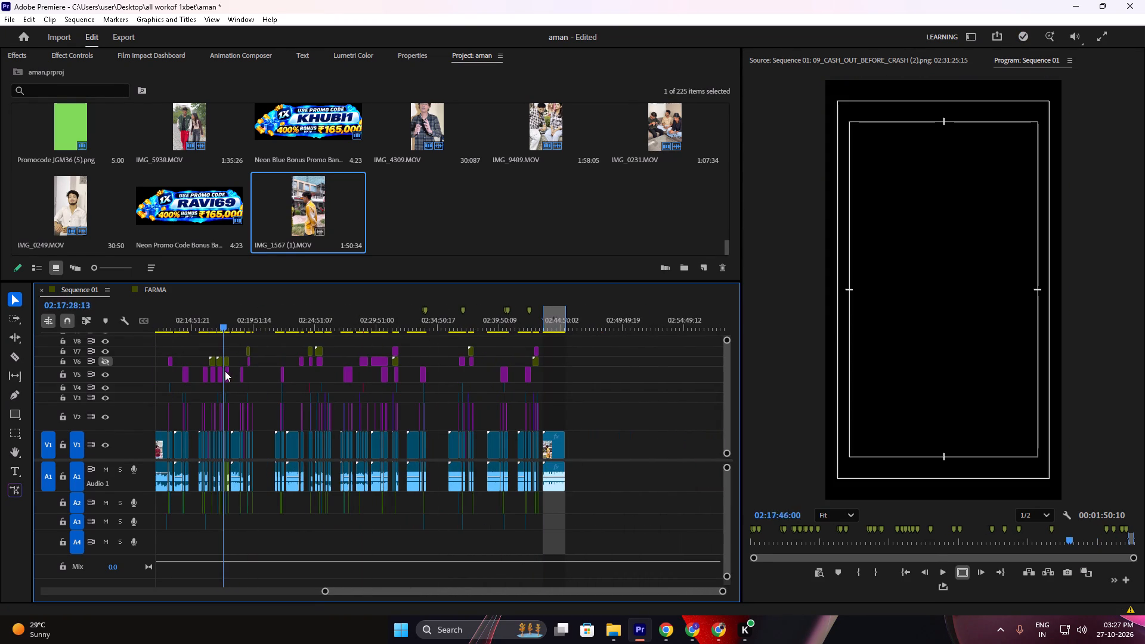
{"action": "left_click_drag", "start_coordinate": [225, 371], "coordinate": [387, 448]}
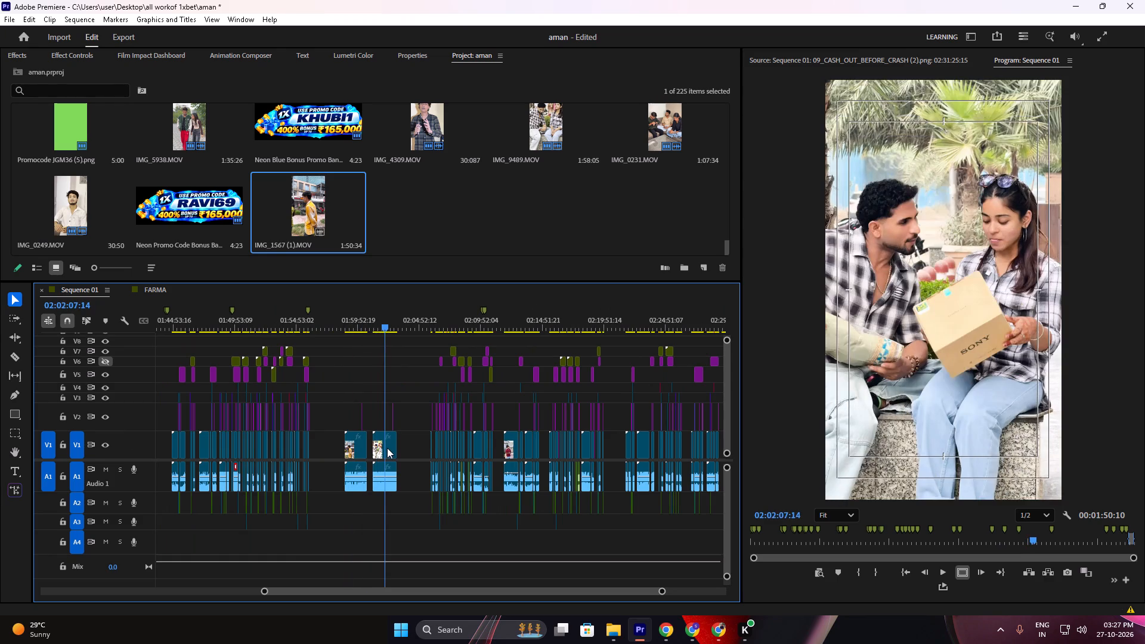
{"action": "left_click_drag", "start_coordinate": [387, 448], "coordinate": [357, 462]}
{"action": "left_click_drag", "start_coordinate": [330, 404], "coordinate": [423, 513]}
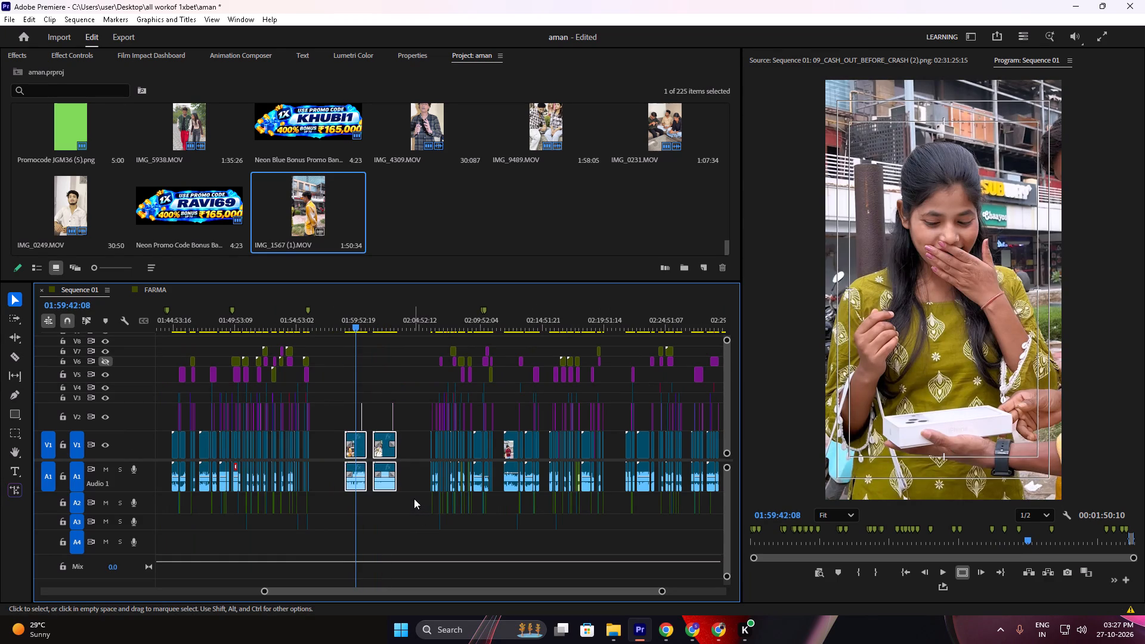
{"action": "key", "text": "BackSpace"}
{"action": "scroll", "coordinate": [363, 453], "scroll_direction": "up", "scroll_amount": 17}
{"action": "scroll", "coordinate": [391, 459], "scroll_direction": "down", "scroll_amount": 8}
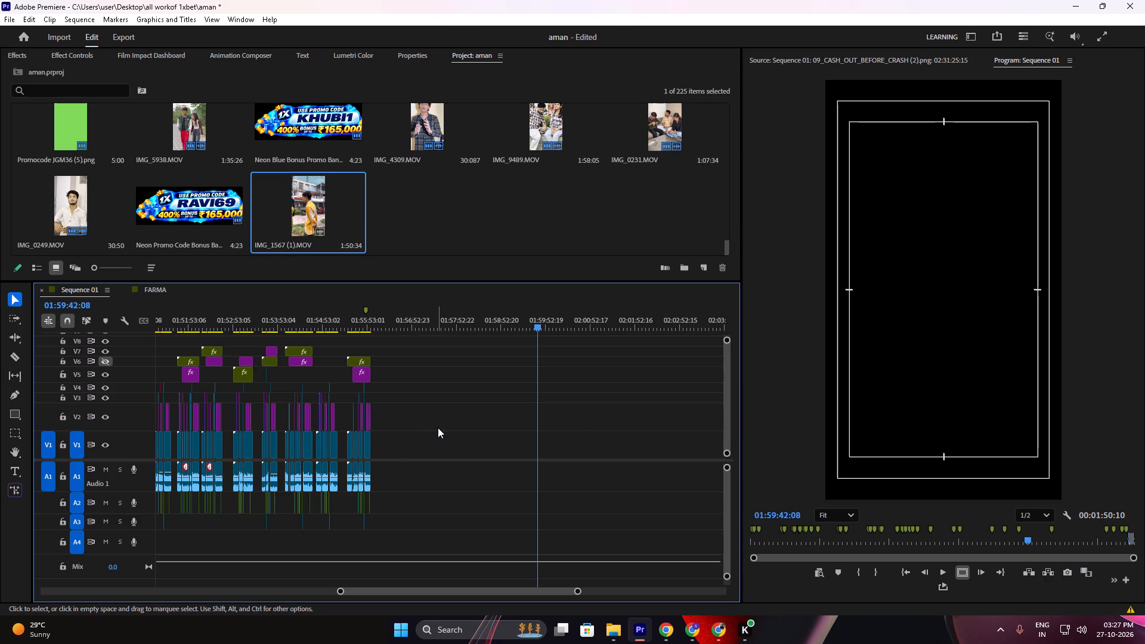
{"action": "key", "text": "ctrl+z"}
Delete only the IMG_9486 (1).MOV clip, its audio and the V2 banner above it.
{"action": "left_click_drag", "start_coordinate": [479, 392], "coordinate": [605, 420]}
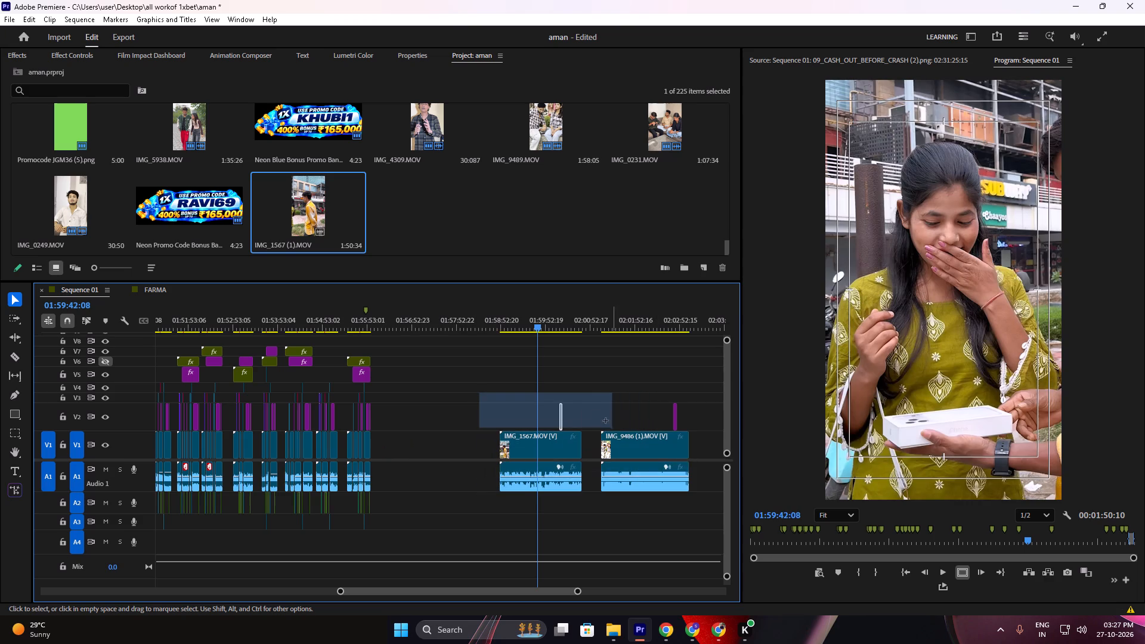
{"action": "left_click_drag", "start_coordinate": [605, 420], "coordinate": [591, 407]}
{"action": "left_click_drag", "start_coordinate": [555, 379], "coordinate": [581, 417]}
{"action": "left_click_drag", "start_coordinate": [602, 387], "coordinate": [687, 517]}
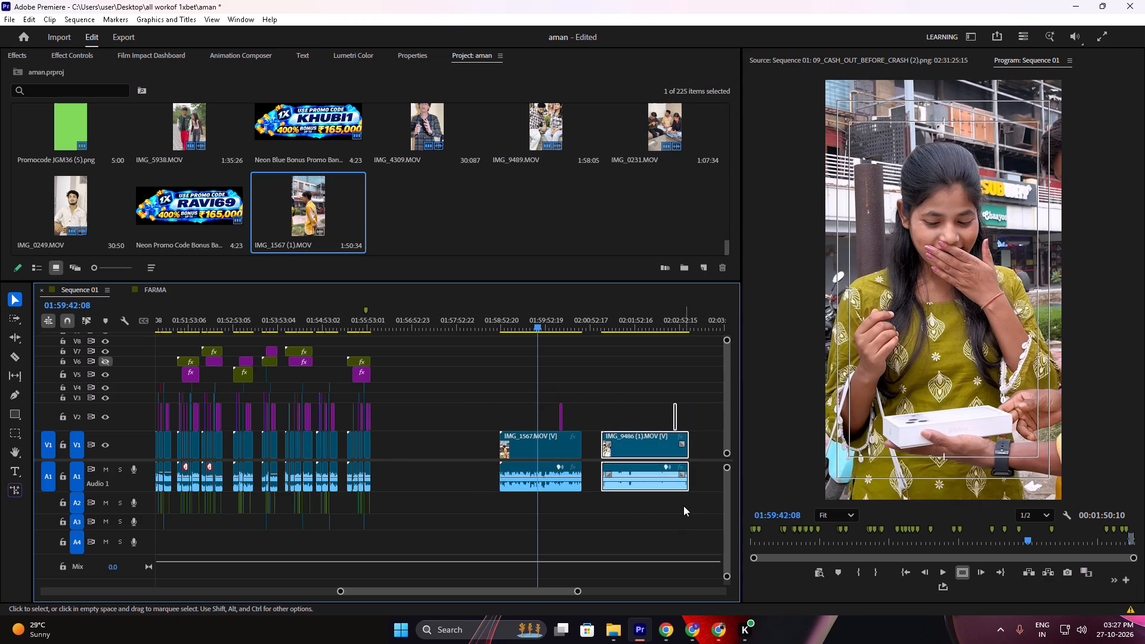
{"action": "key", "text": "BackSpace"}
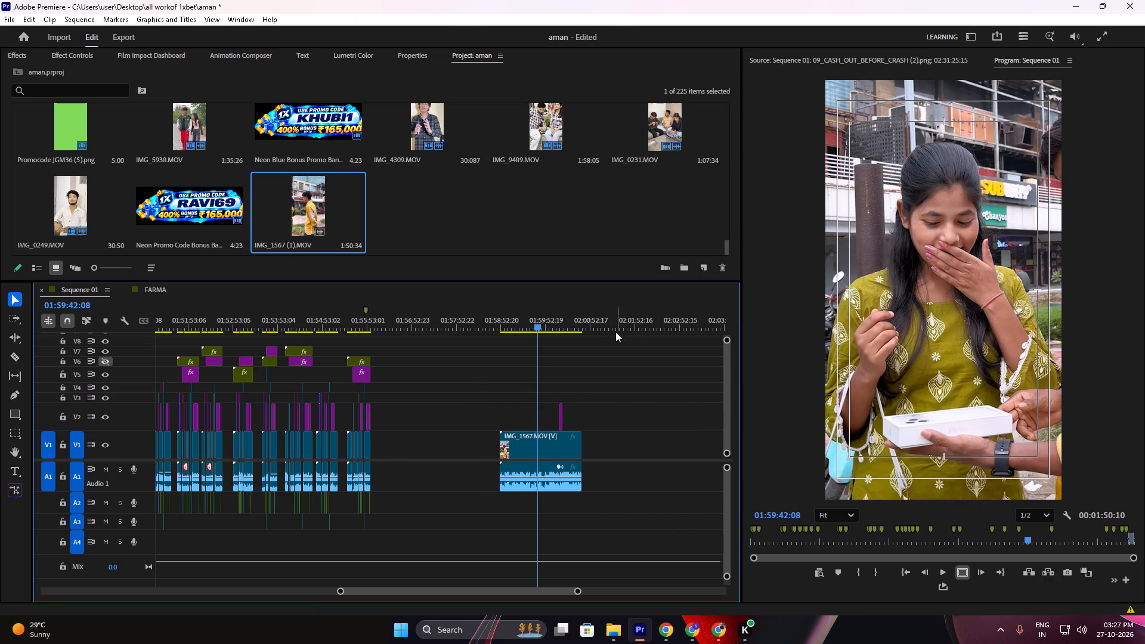
Move the older IMG_1567.MOV clip and its audio earlier on the timeline, close to the preceding edited clips.
{"action": "left_click_drag", "start_coordinate": [561, 321], "coordinate": [561, 326]}
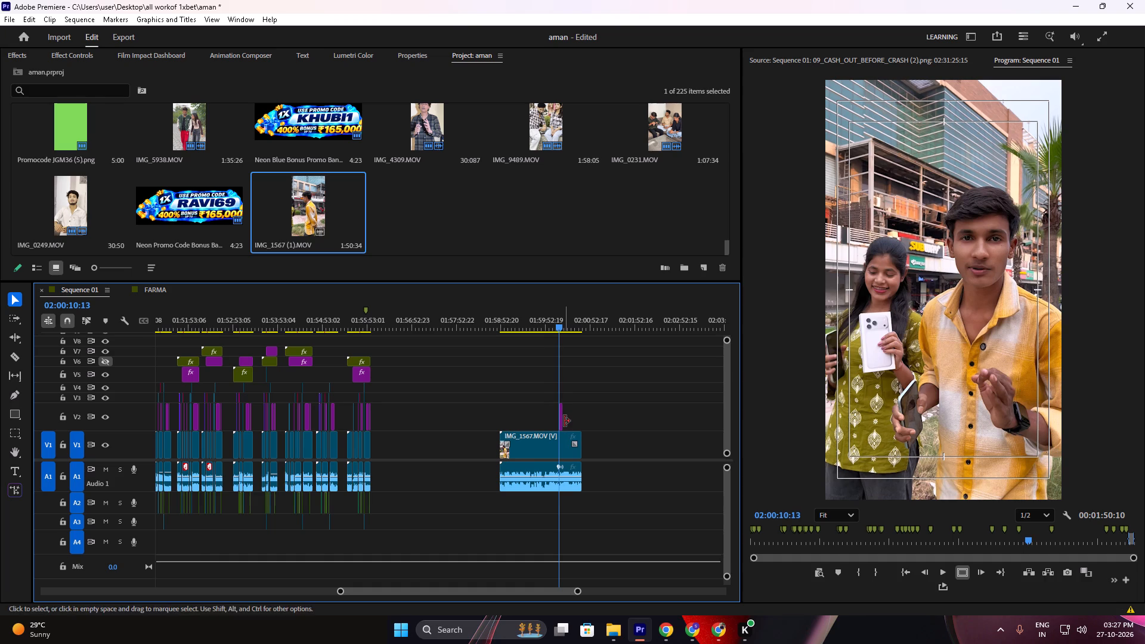
{"action": "left_click", "coordinate": [564, 421]}
{"action": "left_click", "coordinate": [563, 420]}
{"action": "left_click_drag", "start_coordinate": [534, 389], "coordinate": [540, 400]}
{"action": "left_click_drag", "start_coordinate": [540, 400], "coordinate": [581, 484]}
{"action": "left_click", "coordinate": [527, 377]}
{"action": "left_click_drag", "start_coordinate": [497, 320], "coordinate": [416, 352]}
{"action": "left_click_drag", "start_coordinate": [481, 398], "coordinate": [572, 523]}
{"action": "left_click_drag", "start_coordinate": [540, 454], "coordinate": [449, 454]}
{"action": "left_click", "coordinate": [445, 417]}
{"action": "left_click_drag", "start_coordinate": [389, 405], "coordinate": [468, 522]}
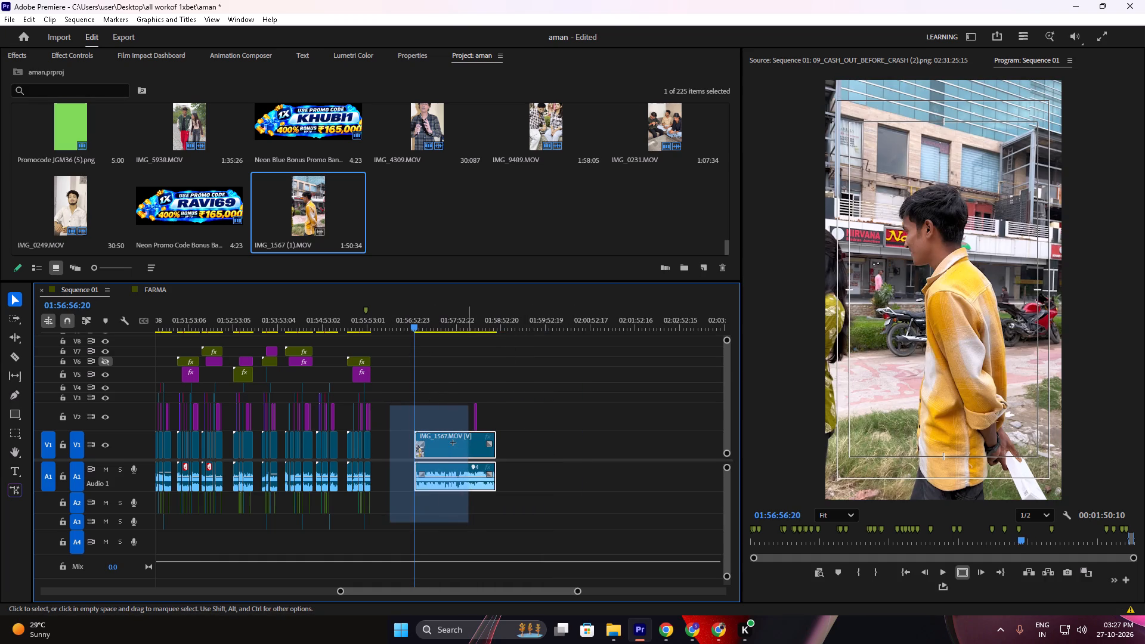
{"action": "left_click_drag", "start_coordinate": [453, 442], "coordinate": [420, 445]}
{"action": "left_click", "coordinate": [437, 408]}
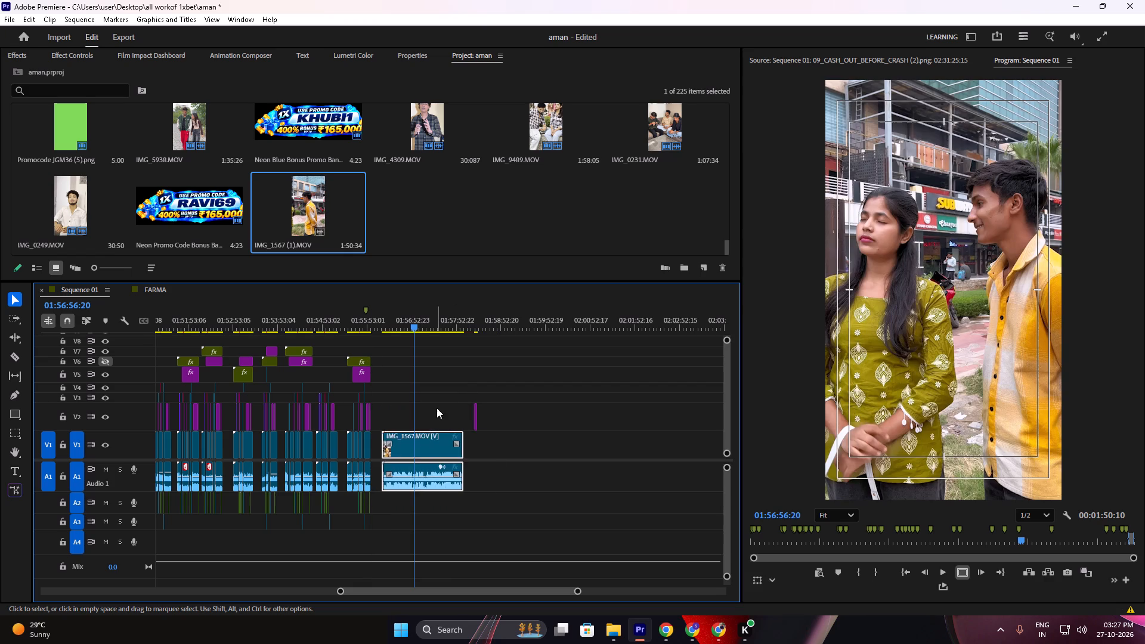
Split the older IMG_1567.MOV clip at 01:56:56:20 and delete its later part together with the V2 banner.
{"action": "left_click_drag", "start_coordinate": [406, 407], "coordinate": [411, 510]}
{"action": "key", "text": "a"}
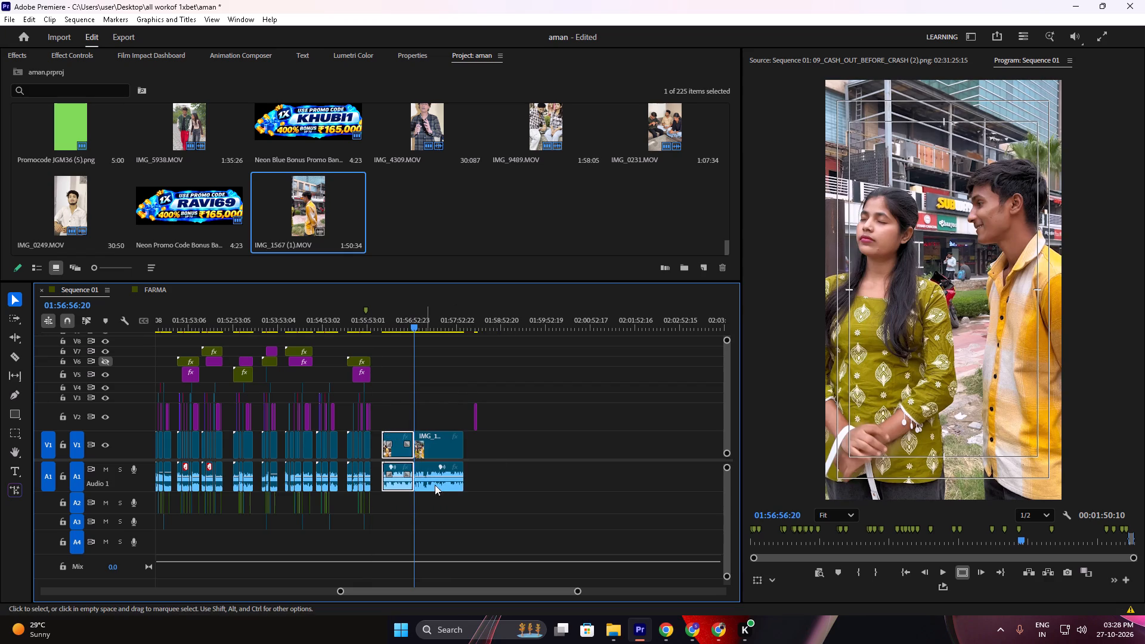
{"action": "left_click_drag", "start_coordinate": [446, 386], "coordinate": [524, 532]}
{"action": "key", "text": "BackSpace"}
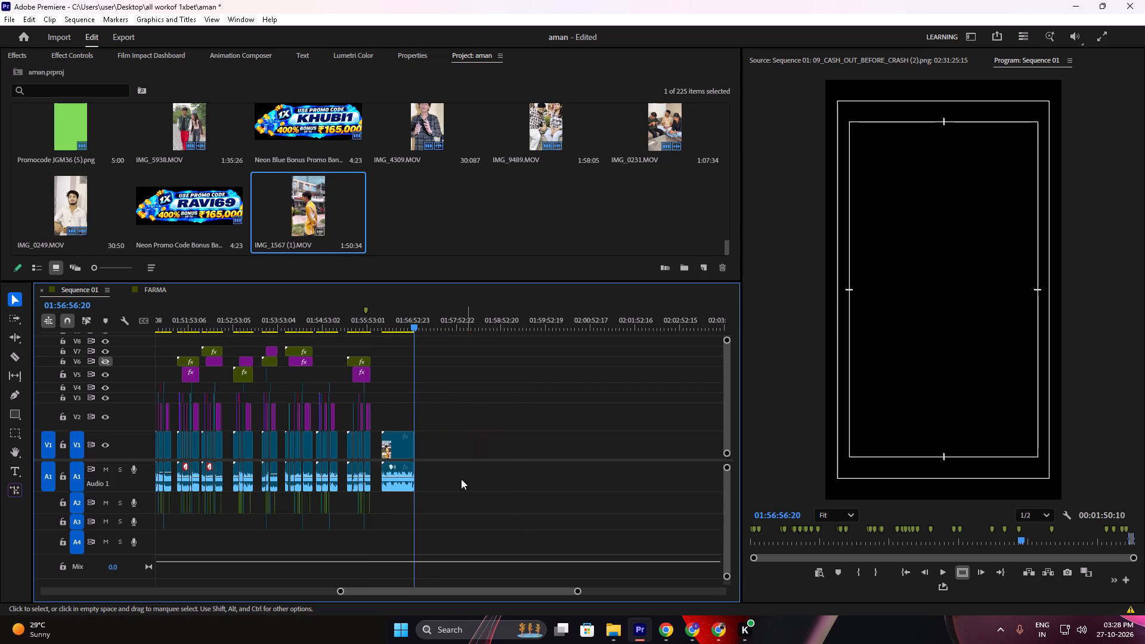
Ripple delete the empty gap that follows 01:56:56:20 on the timeline.
{"action": "left_click", "coordinate": [453, 453]}
{"action": "right_click", "coordinate": [453, 453]}
{"action": "left_click", "coordinate": [483, 463]}
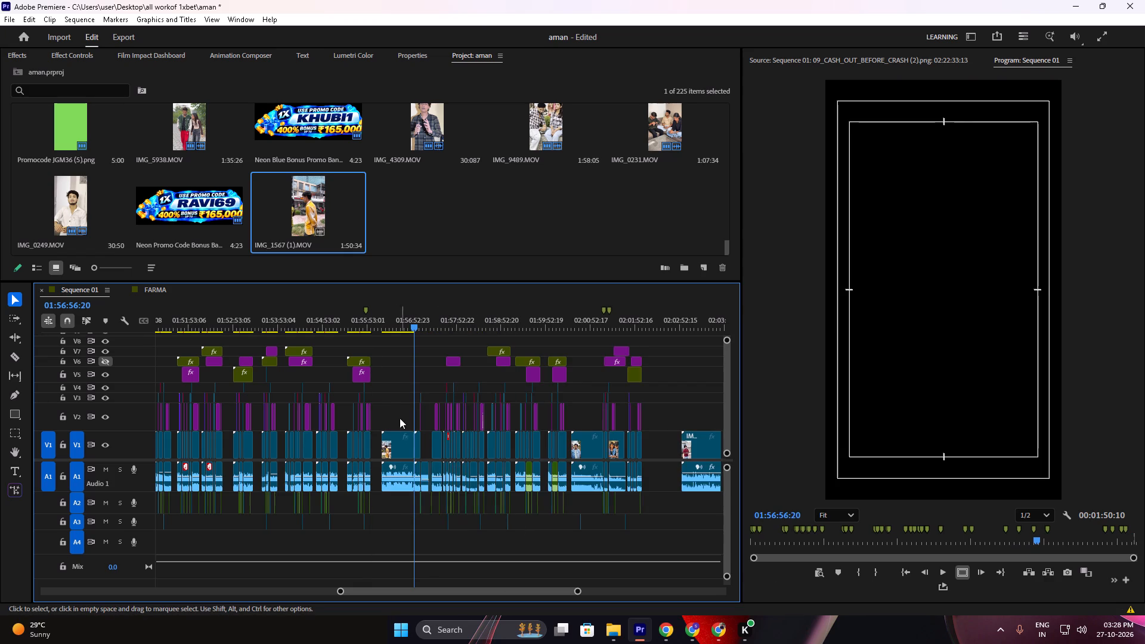
Delete the remaining first part of the older IMG_1567.MOV clip and its audio.
{"action": "left_click_drag", "start_coordinate": [395, 411], "coordinate": [390, 504]}
{"action": "key", "text": "BackSpace"}
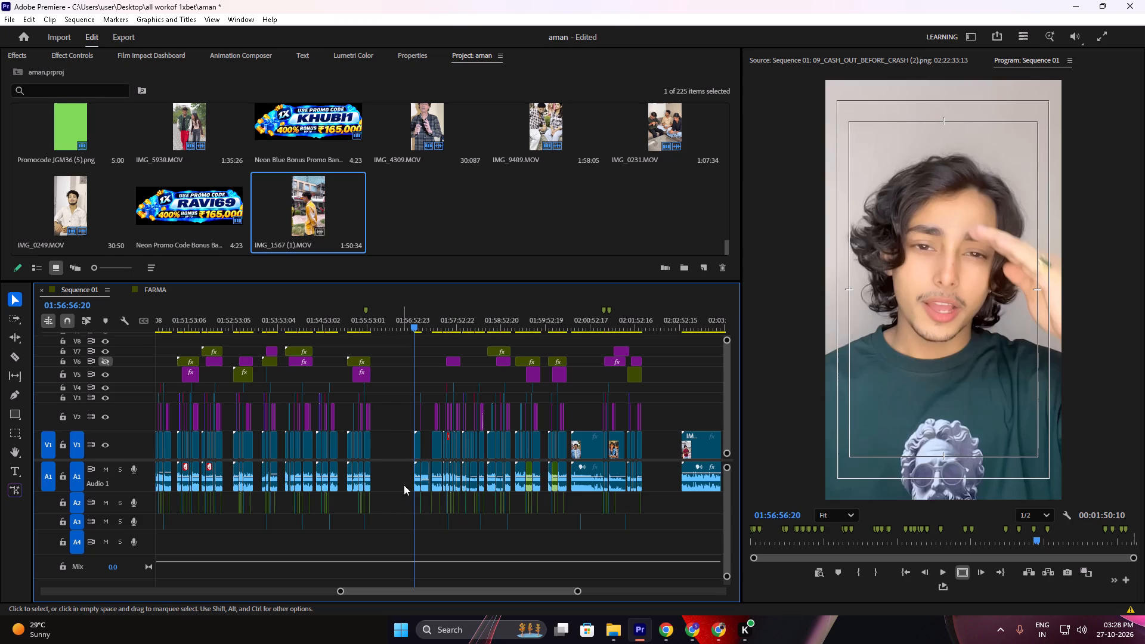
Place the FAME400 Neon Casino Bonus banner on V2 over the later part of the IMG_1567 (1).MOV clip, at about 02:35:41.
{"action": "scroll", "coordinate": [406, 400], "scroll_direction": "down", "scroll_amount": 11, "text": "alt"}
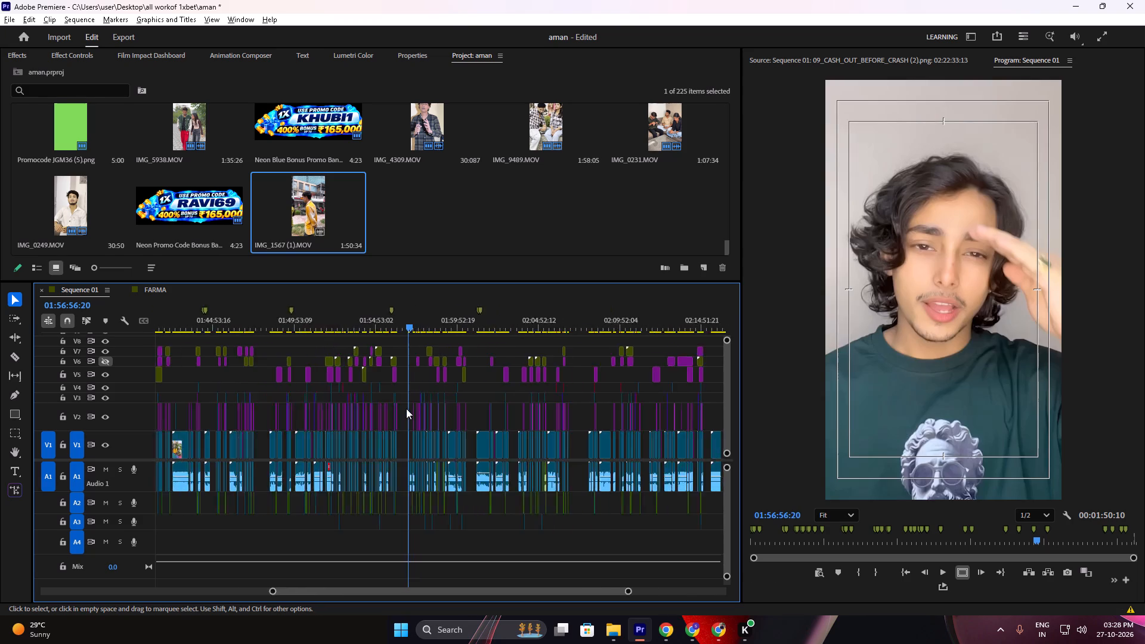
{"action": "scroll", "coordinate": [406, 408], "scroll_direction": "down", "scroll_amount": 5, "text": "alt"}
{"action": "scroll", "coordinate": [443, 410], "scroll_direction": "up", "scroll_amount": 7, "text": "alt"}
{"action": "scroll", "coordinate": [449, 419], "scroll_direction": "down", "scroll_amount": 19, "text": "alt"}
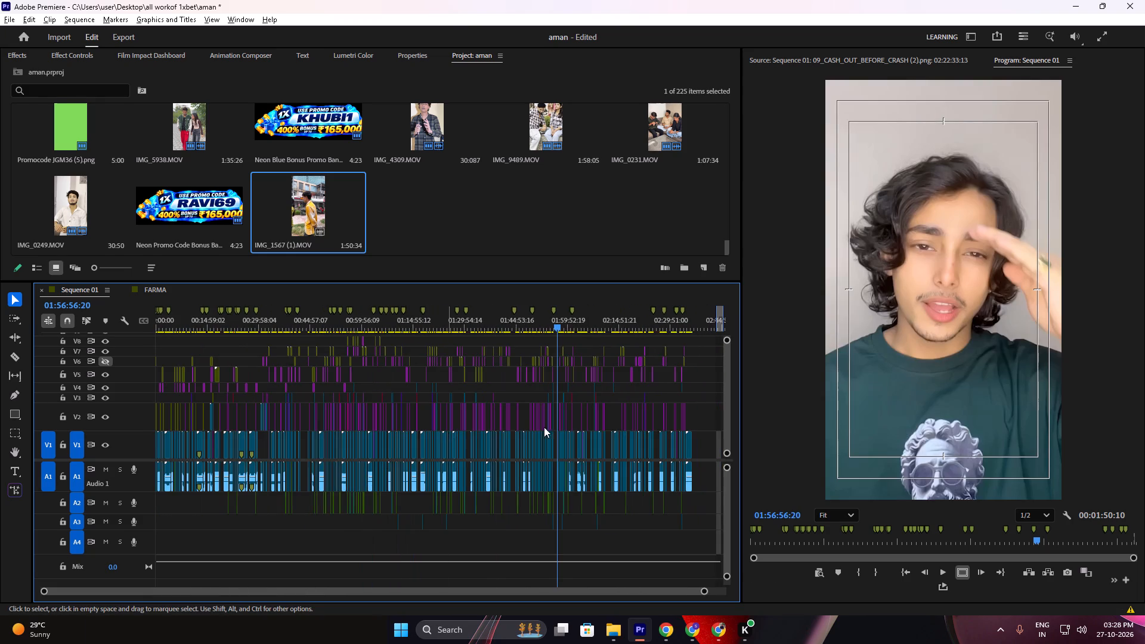
{"action": "scroll", "coordinate": [700, 423], "scroll_direction": "up", "scroll_amount": 5, "text": "alt"}
{"action": "scroll", "coordinate": [673, 422], "scroll_direction": "up", "scroll_amount": 1}
{"action": "scroll", "coordinate": [655, 426], "scroll_direction": "down", "scroll_amount": 14}
{"action": "scroll", "coordinate": [627, 435], "scroll_direction": "down", "scroll_amount": 2, "text": "alt"}
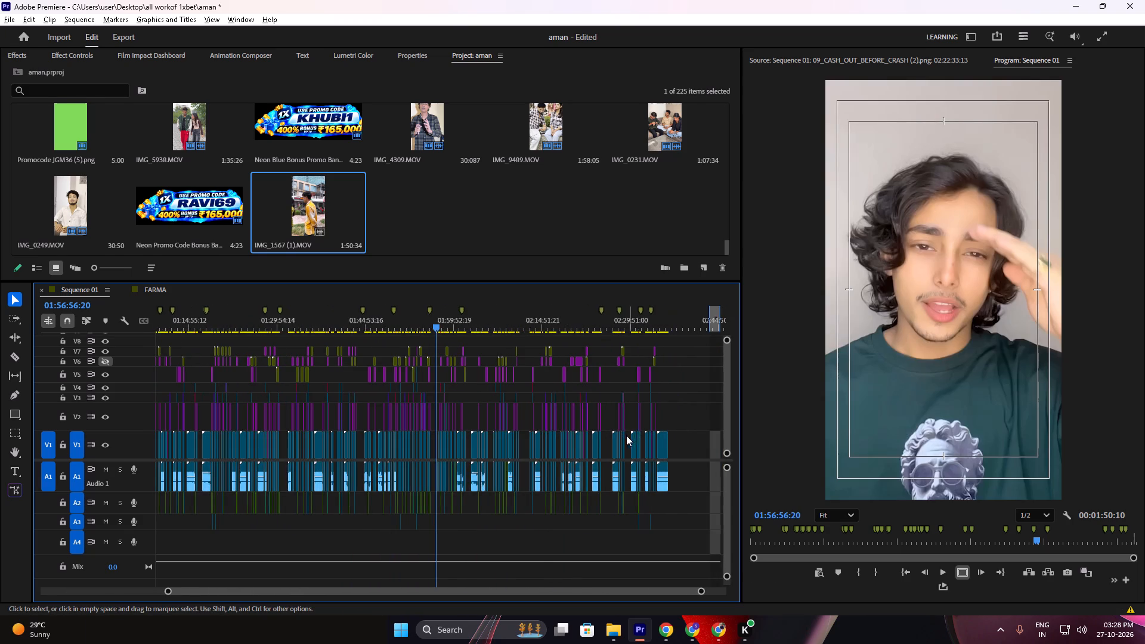
{"action": "scroll", "coordinate": [626, 435], "scroll_direction": "down", "scroll_amount": 10, "text": "alt"}
{"action": "scroll", "coordinate": [259, 421], "scroll_direction": "down", "scroll_amount": 7, "text": "alt"}
{"action": "scroll", "coordinate": [626, 404], "scroll_direction": "up", "scroll_amount": 10, "text": "alt"}
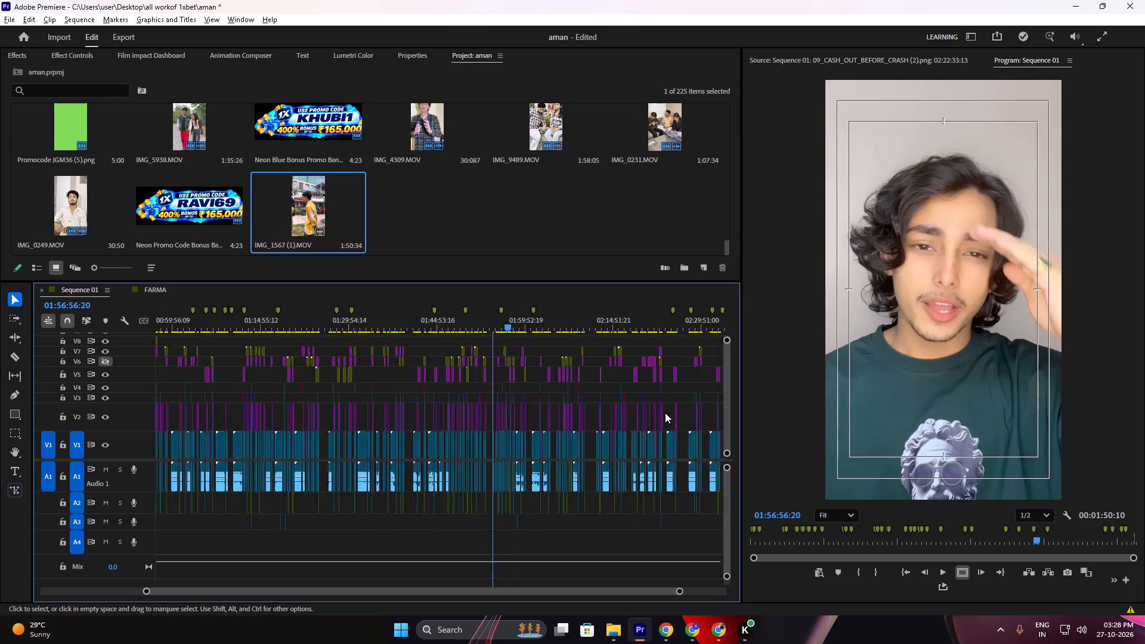
{"action": "scroll", "coordinate": [665, 413], "scroll_direction": "up", "scroll_amount": 3, "text": "alt"}
{"action": "scroll", "coordinate": [590, 453], "scroll_direction": "down", "scroll_amount": 13}
{"action": "scroll", "coordinate": [641, 438], "scroll_direction": "up", "scroll_amount": 13, "text": "alt"}
{"action": "scroll", "coordinate": [540, 417], "scroll_direction": "down", "scroll_amount": 1, "text": "alt"}
{"action": "scroll", "coordinate": [536, 417], "scroll_direction": "up", "scroll_amount": 5, "text": "alt"}
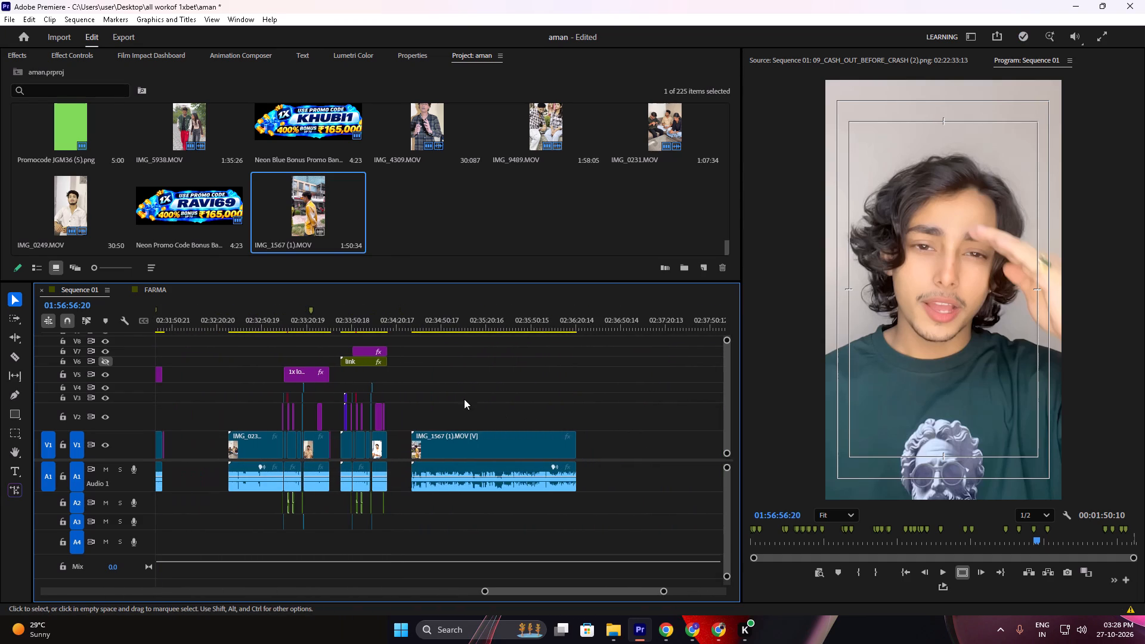
{"action": "scroll", "coordinate": [429, 254], "scroll_direction": "up", "scroll_amount": 5}
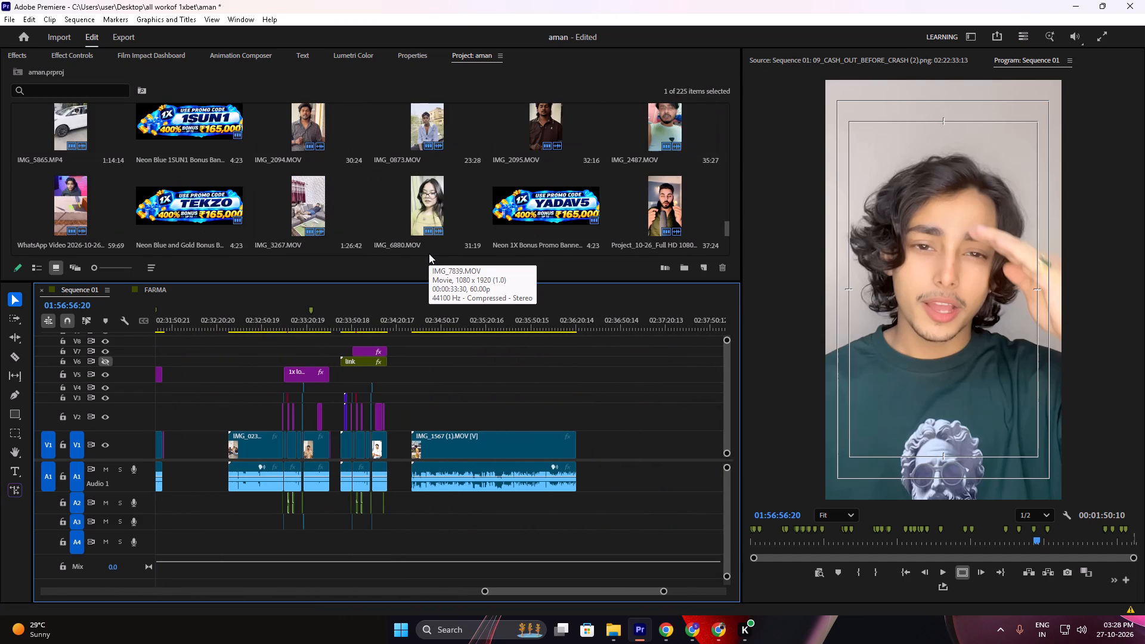
{"action": "scroll", "coordinate": [429, 253], "scroll_direction": "up", "scroll_amount": 4}
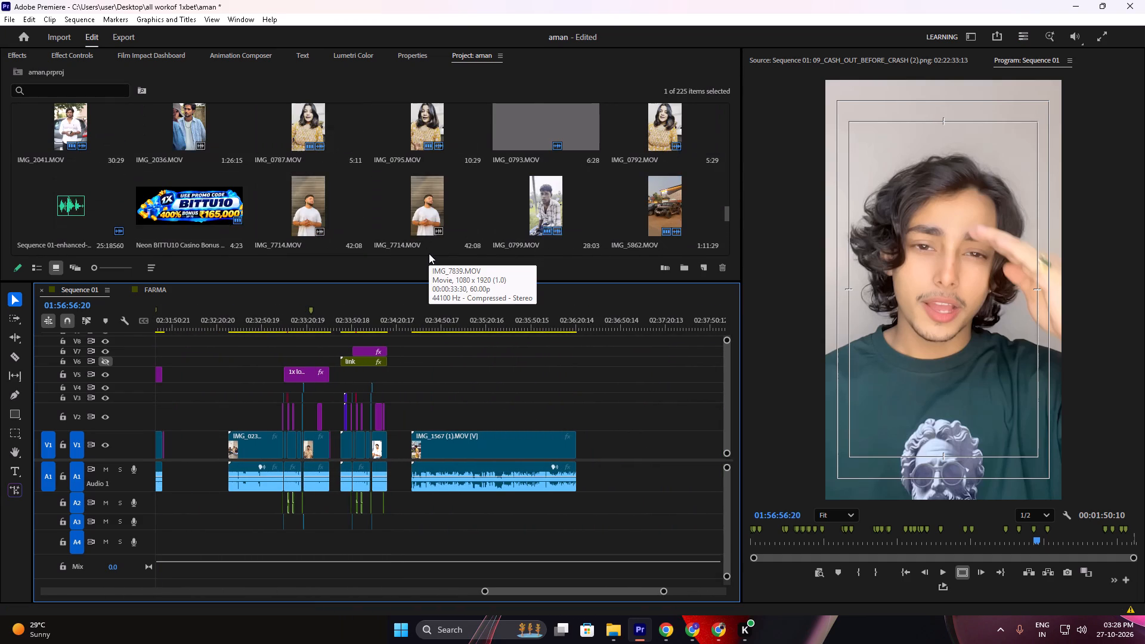
{"action": "scroll", "coordinate": [429, 253], "scroll_direction": "down", "scroll_amount": 6}
{"action": "left_click_drag", "start_coordinate": [187, 217], "coordinate": [497, 486]}
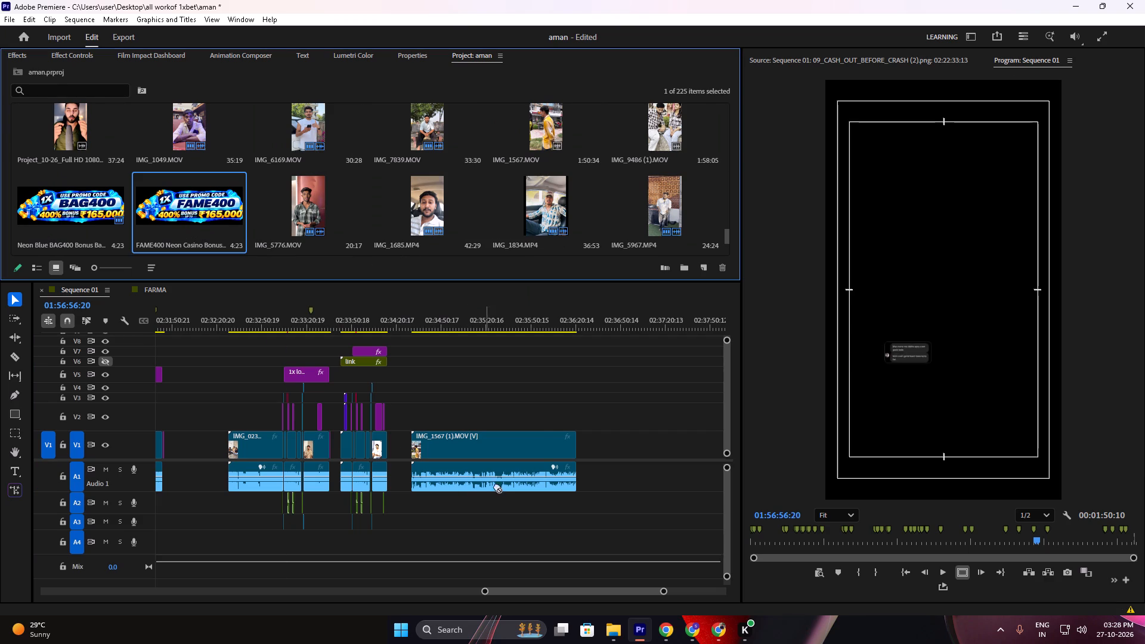
{"action": "left_click_drag", "start_coordinate": [497, 486], "coordinate": [517, 424]}
Play the later part of the IMG_1567 (1).MOV clip to examine how the FAME400 banner appears over it.
{"action": "left_click", "coordinate": [515, 327]}
{"action": "key", "text": "space"}
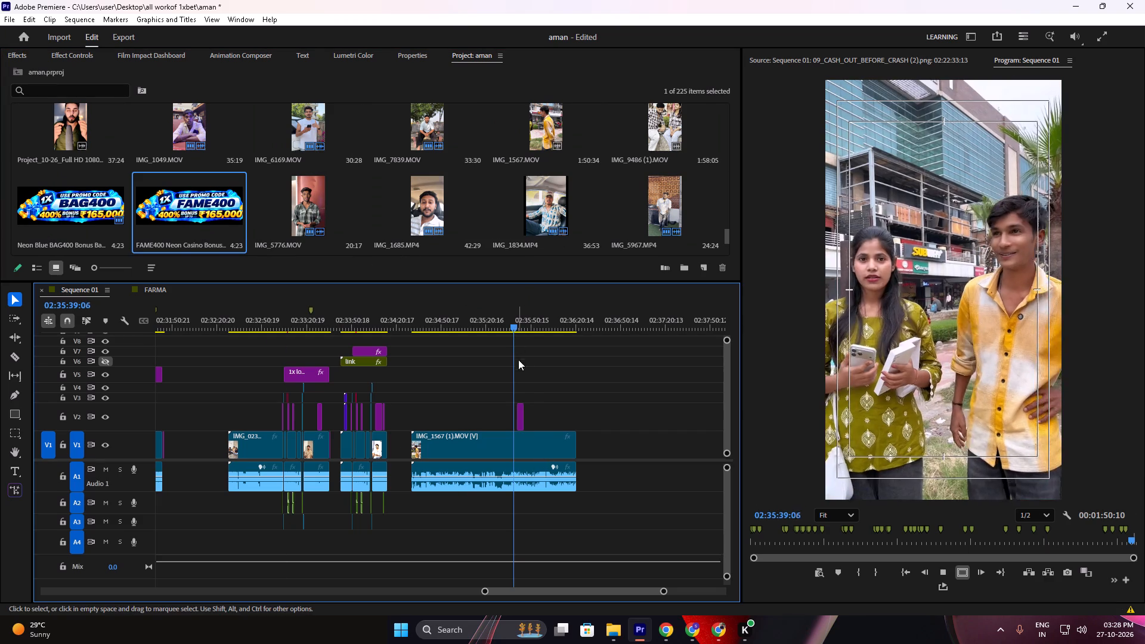
{"action": "scroll", "coordinate": [525, 384], "scroll_direction": "up", "scroll_amount": 20, "text": "alt"}
{"action": "scroll", "coordinate": [525, 384], "scroll_direction": "up", "scroll_amount": 1, "text": "alt"}
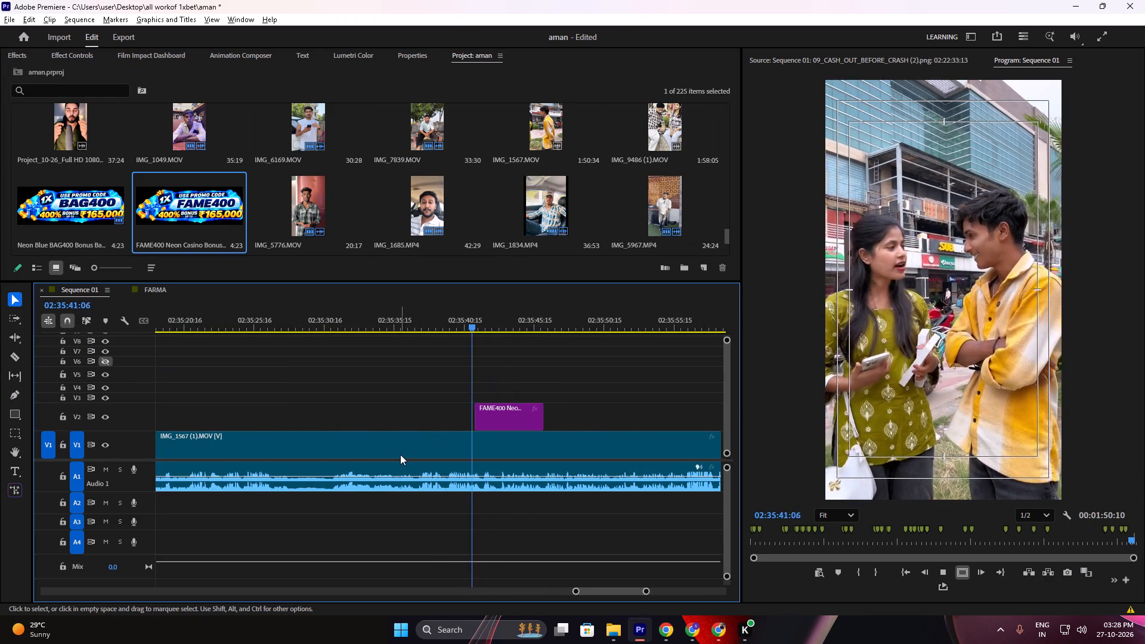
{"action": "key", "text": "space"}
{"action": "left_click", "coordinate": [525, 420]}
{"action": "scroll", "coordinate": [507, 411], "scroll_direction": "down", "scroll_amount": 3, "text": "alt"}
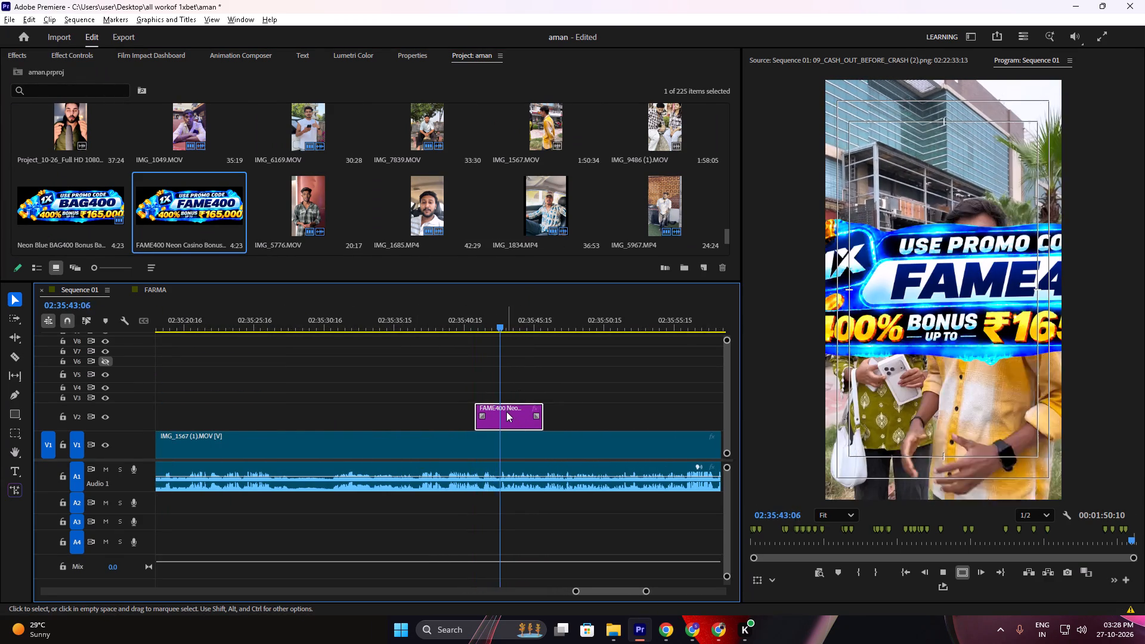
{"action": "scroll", "coordinate": [506, 411], "scroll_direction": "down", "scroll_amount": 4, "text": "alt"}
{"action": "key", "text": "space"}
Copy the Motion settings (position 524, 1587, scale 46) from the earlier Neon Promo Code banner onto the FAME400 banner.
{"action": "scroll", "coordinate": [496, 416], "scroll_direction": "down", "scroll_amount": 11, "text": "alt"}
{"action": "scroll", "coordinate": [463, 434], "scroll_direction": "up", "scroll_amount": 7}
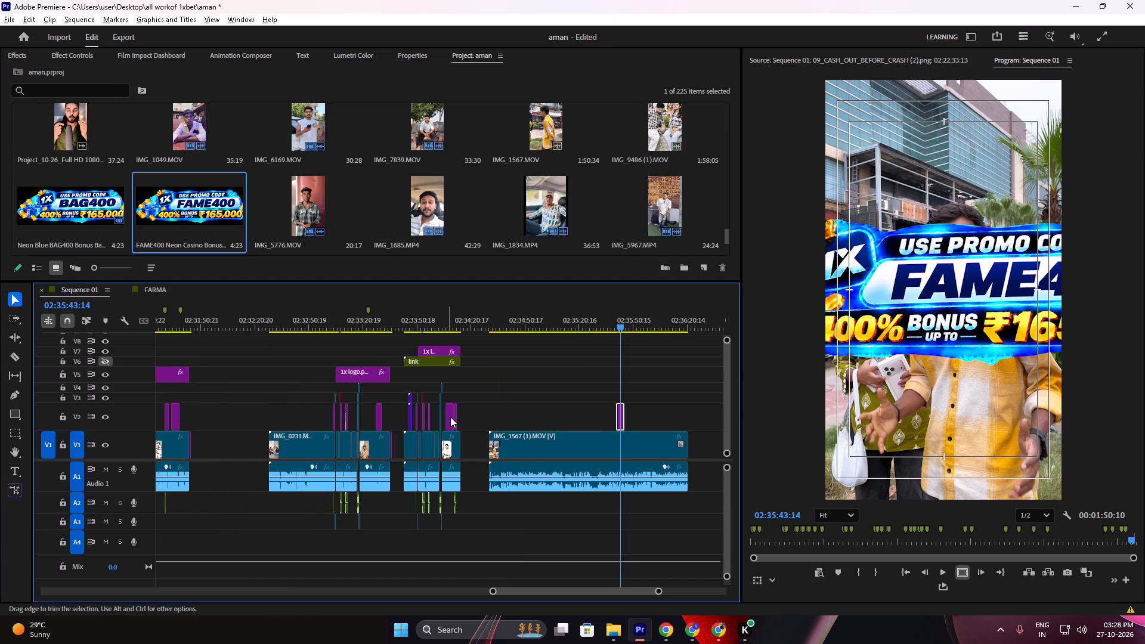
{"action": "left_click", "coordinate": [450, 417], "text": "alt"}
{"action": "left_click", "coordinate": [64, 53]}
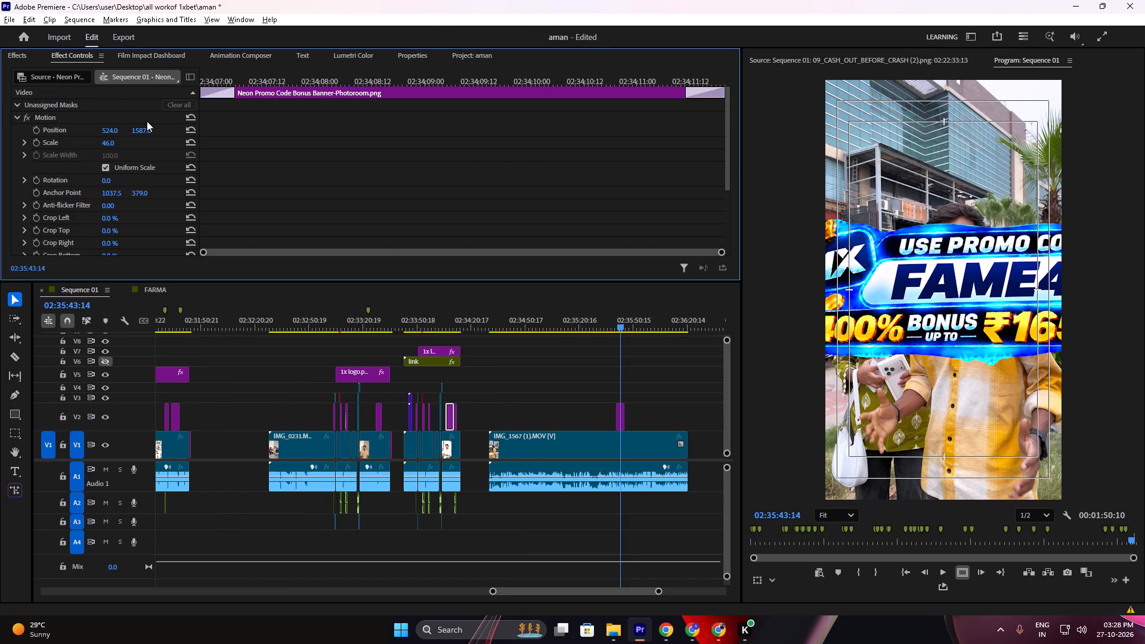
{"action": "left_click", "coordinate": [78, 114]}
{"action": "right_click", "coordinate": [78, 114]}
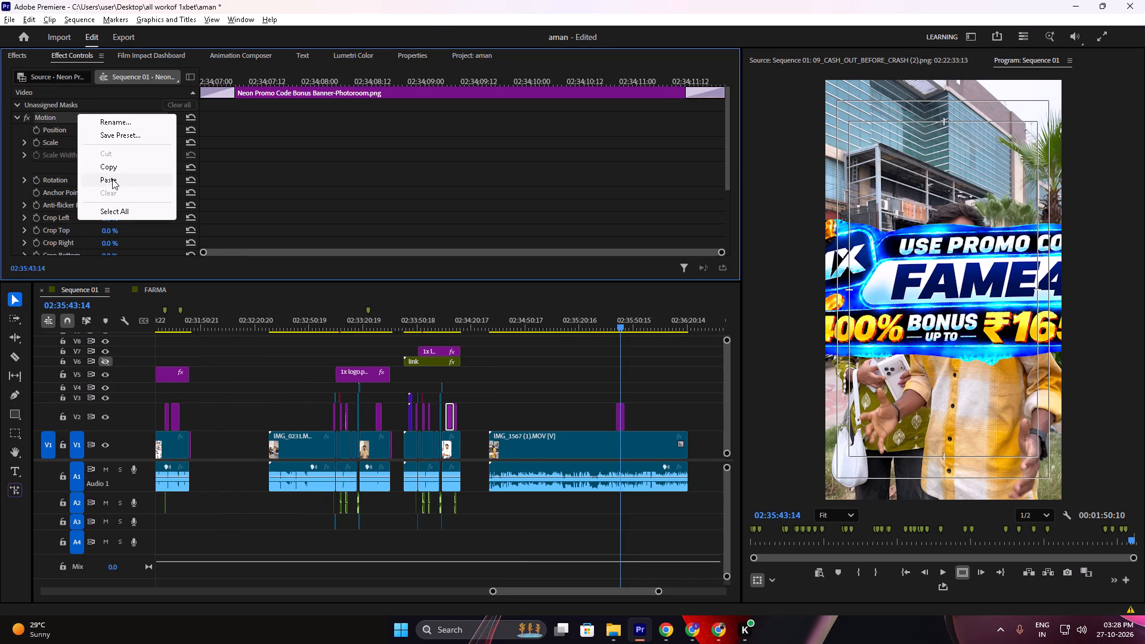
{"action": "left_click", "coordinate": [116, 162]}
{"action": "scroll", "coordinate": [519, 418], "scroll_direction": "down", "scroll_amount": 11}
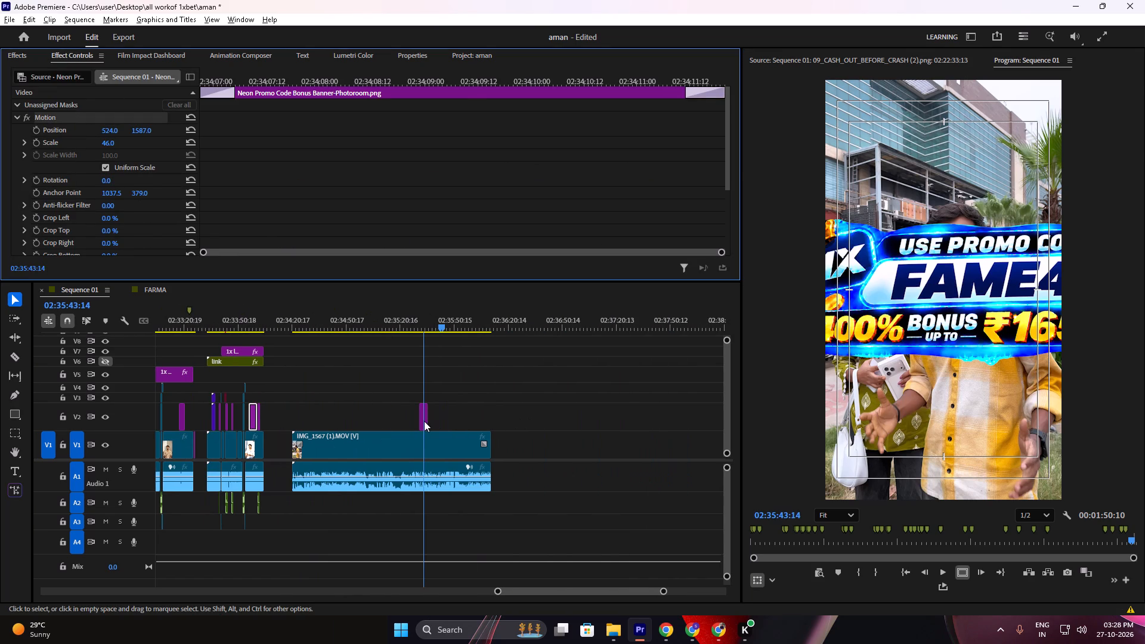
{"action": "left_click", "coordinate": [424, 421]}
{"action": "key", "text": "ctrl+v"}
Find where the promo code is mentioned near the clip's end and move the FAME400 banner there, starting at about 02:36:10.
{"action": "key", "text": "space"}
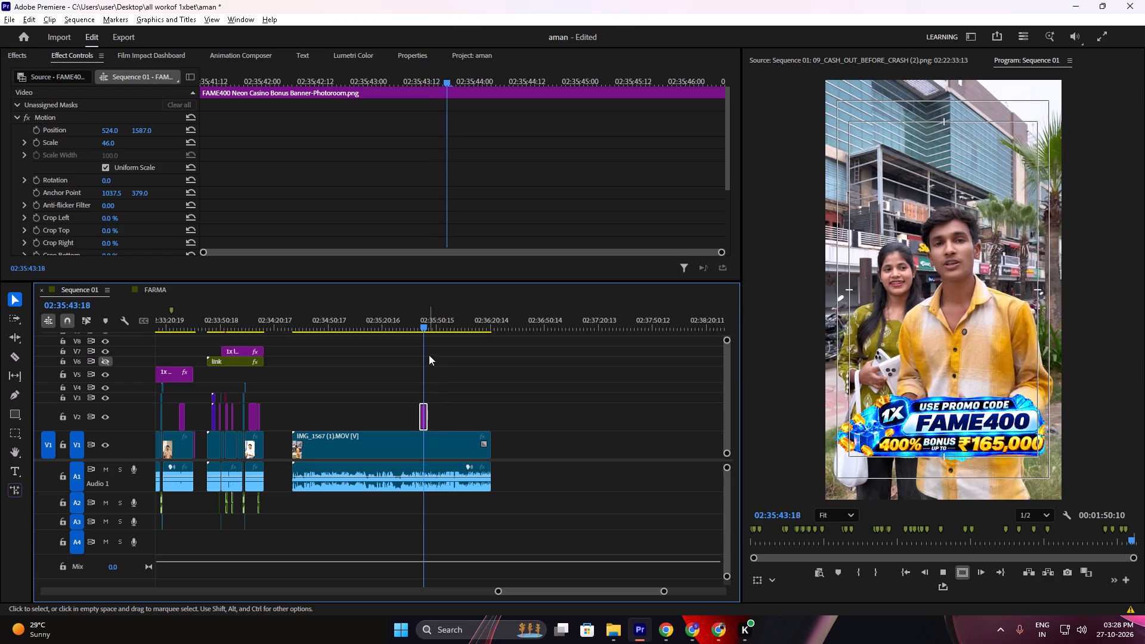
{"action": "left_click", "coordinate": [442, 327]}
{"action": "key", "text": "space"}
{"action": "left_click", "coordinate": [467, 324]}
{"action": "key", "text": "space"}
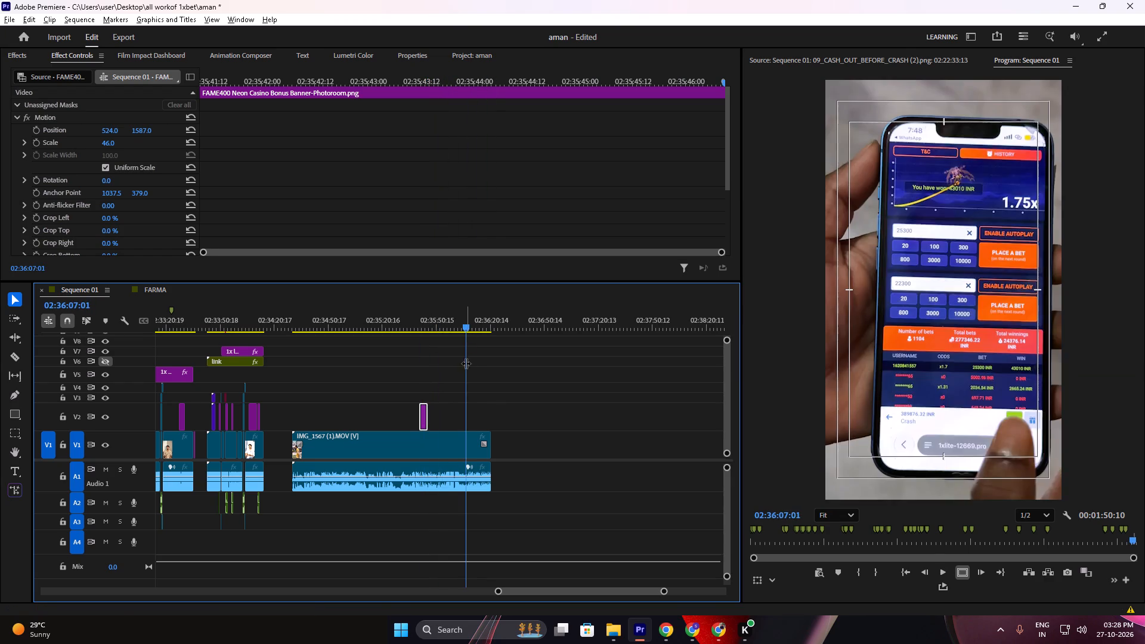
{"action": "scroll", "coordinate": [470, 400], "scroll_direction": "up", "scroll_amount": 17}
{"action": "scroll", "coordinate": [454, 414], "scroll_direction": "down", "scroll_amount": 11, "text": "alt"}
{"action": "scroll", "coordinate": [503, 418], "scroll_direction": "up", "scroll_amount": 3, "text": "alt"}
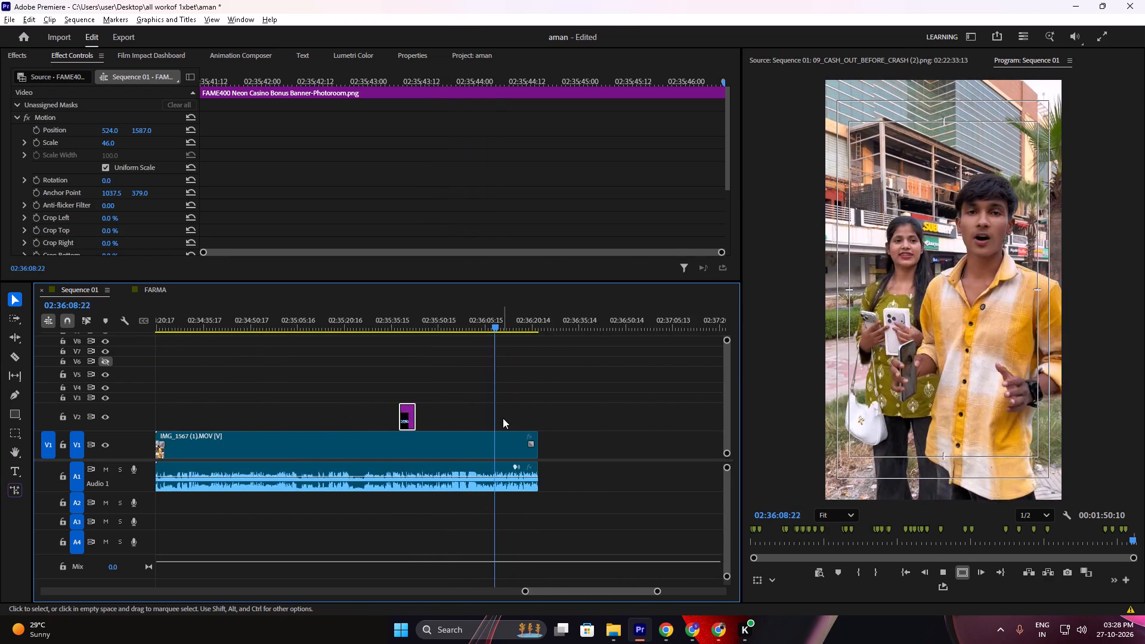
{"action": "scroll", "coordinate": [503, 418], "scroll_direction": "up", "scroll_amount": 9, "text": "alt"}
{"action": "key", "text": "space"}
{"action": "left_click_drag", "start_coordinate": [202, 416], "coordinate": [526, 422]}
{"action": "key", "text": "space"}
{"action": "scroll", "coordinate": [451, 394], "scroll_direction": "down", "scroll_amount": 6}
{"action": "scroll", "coordinate": [446, 393], "scroll_direction": "up", "scroll_amount": 7, "text": "alt"}
{"action": "key", "text": "space"}
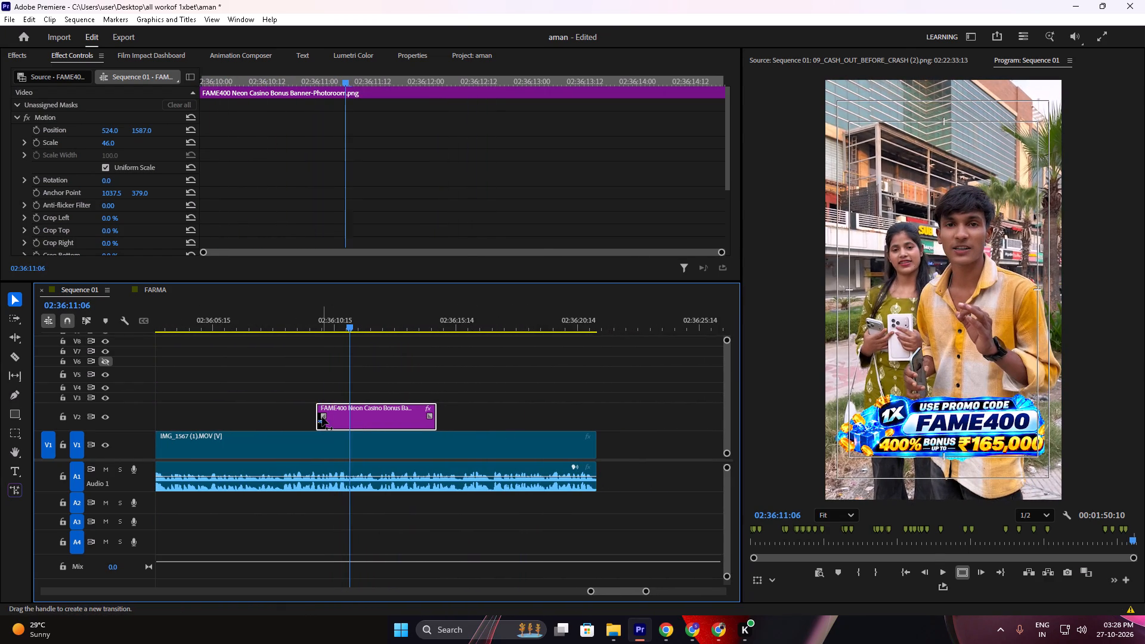
Add a short cross dissolve to the start and end of the FAME400 banner on V2.
{"action": "left_click_drag", "start_coordinate": [323, 417], "coordinate": [332, 418]}
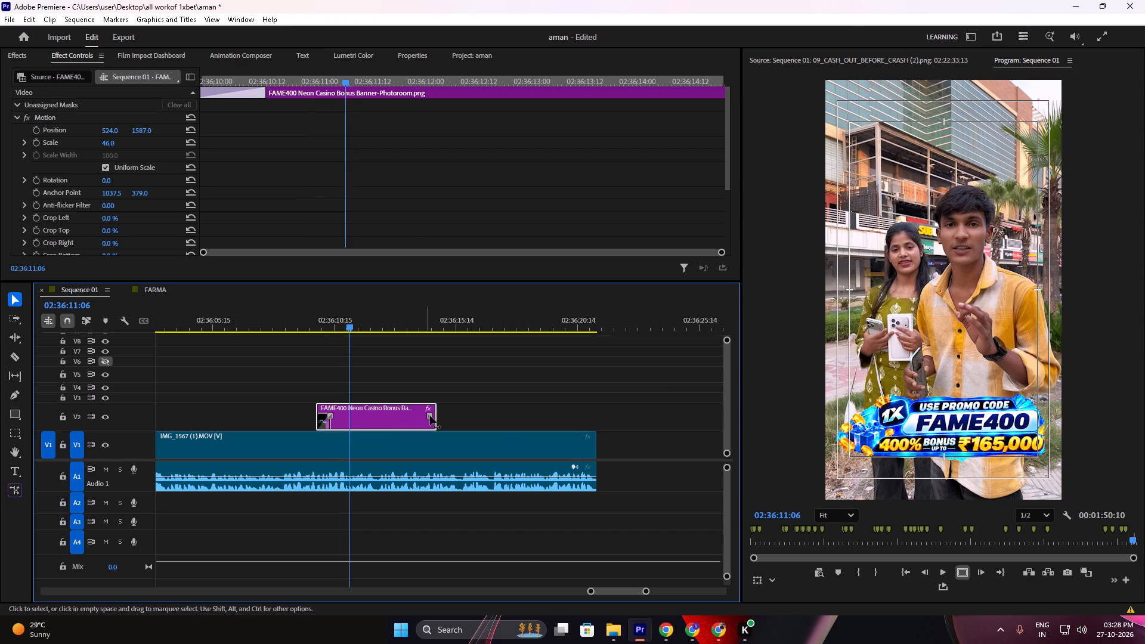
{"action": "left_click_drag", "start_coordinate": [430, 416], "coordinate": [422, 416]}
{"action": "left_click", "coordinate": [436, 373]}
Play and replay the section from about 02:36:12 to 02:36:13 to pinpoint where the speech cues an overlay.
{"action": "key", "text": "space"}
{"action": "scroll", "coordinate": [422, 385], "scroll_direction": "down", "scroll_amount": 5}
{"action": "scroll", "coordinate": [420, 389], "scroll_direction": "up", "scroll_amount": 2, "text": "alt"}
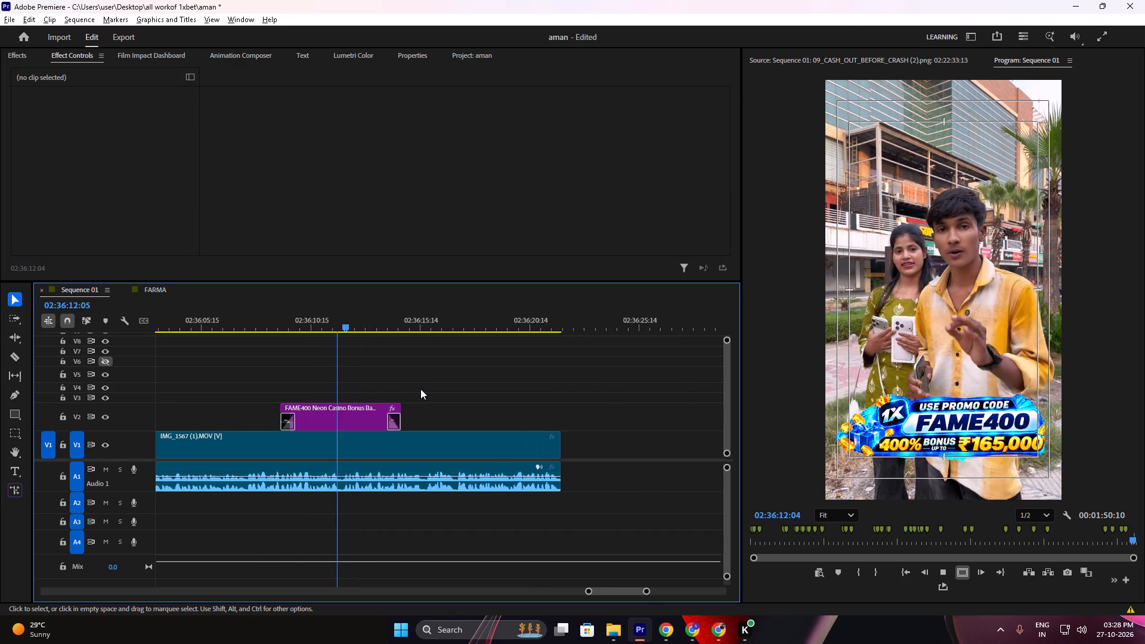
{"action": "scroll", "coordinate": [420, 389], "scroll_direction": "up", "scroll_amount": 9, "text": "alt"}
{"action": "key", "text": "space"}
{"action": "left_click_drag", "start_coordinate": [301, 321], "coordinate": [233, 342]}
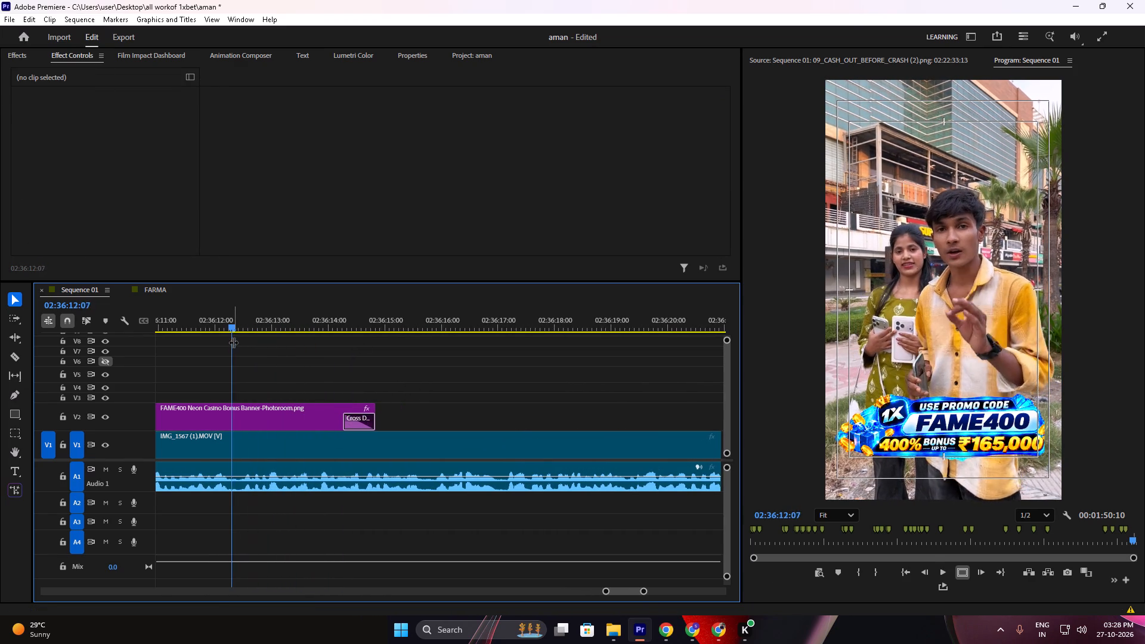
{"action": "key", "text": "space"}
{"action": "key", "text": "space"}
{"action": "key", "text": "space"}
{"action": "key", "text": "space"}
{"action": "left_click_drag", "start_coordinate": [287, 326], "coordinate": [270, 325]}
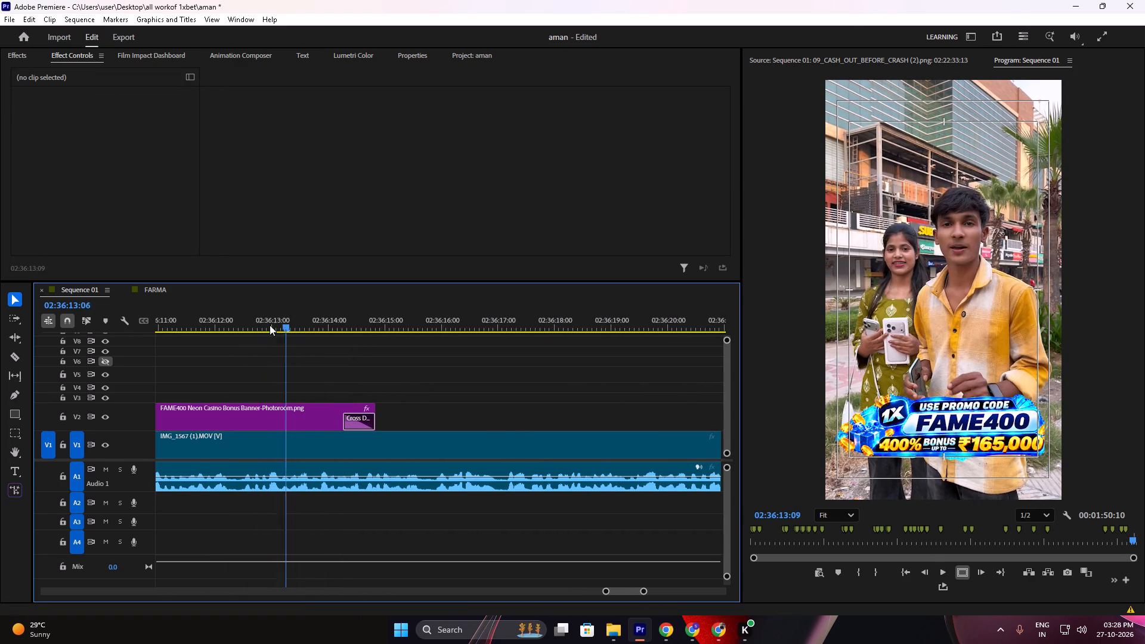
{"action": "left_click_drag", "start_coordinate": [270, 325], "coordinate": [243, 327]}
{"action": "key", "text": "space"}
{"action": "key", "text": "space"}
{"action": "left_click_drag", "start_coordinate": [271, 315], "coordinate": [235, 319]}
{"action": "key", "text": "space"}
{"action": "key", "text": "space"}
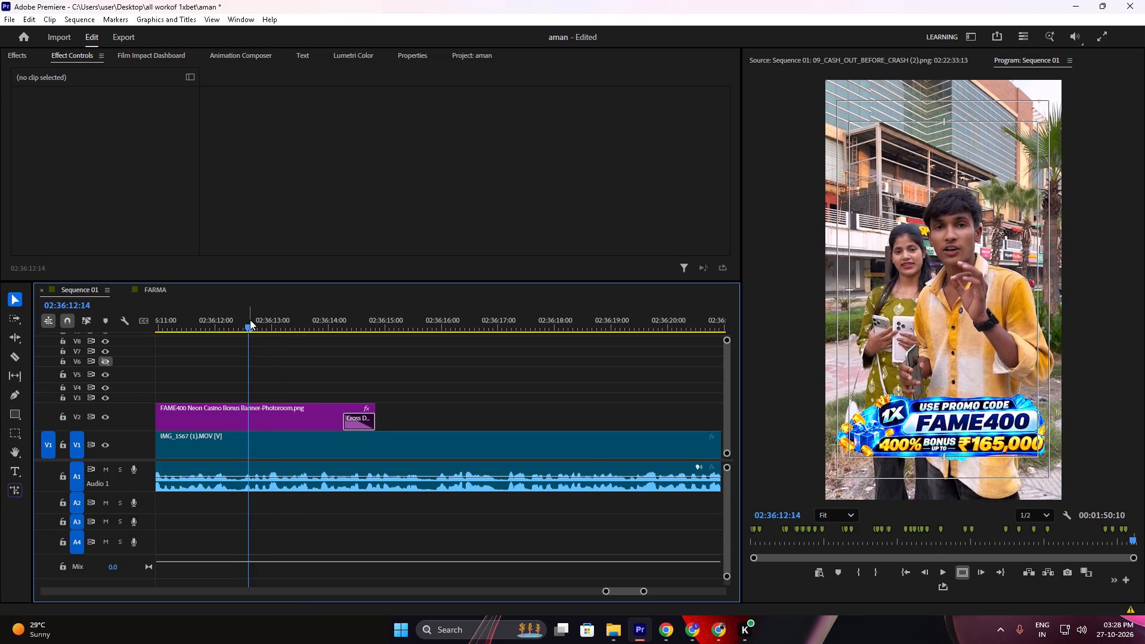
{"action": "left_click_drag", "start_coordinate": [250, 320], "coordinate": [232, 320]}
{"action": "key", "text": "space"}
{"action": "key", "text": "space"}
Shift the FAME400 banner on V2 later, to start at about 02:36:17:15, clearing the space around 02:36:12:12.
{"action": "scroll", "coordinate": [305, 404], "scroll_direction": "down", "scroll_amount": 13, "text": "alt"}
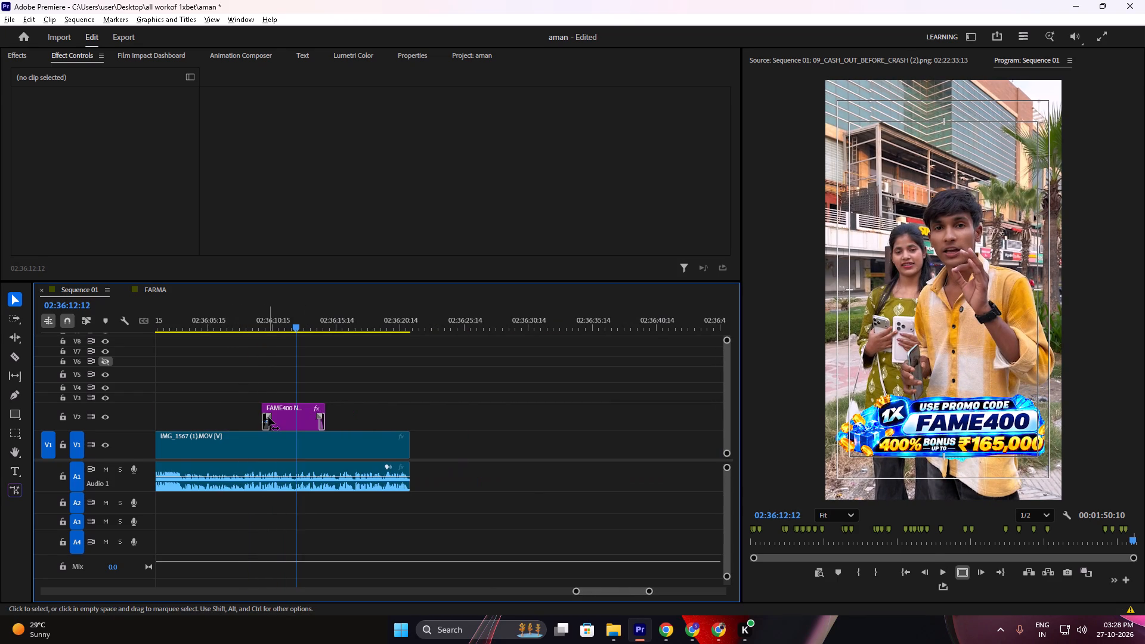
{"action": "left_click_drag", "start_coordinate": [296, 417], "coordinate": [396, 415], "text": "alt"}
Move the ChatGPT Image overlay and its A2 sound effect from the preceding edit to V2 and A2 at 02:36:12:12.
{"action": "scroll", "coordinate": [362, 403], "scroll_direction": "down", "scroll_amount": 7, "text": "alt"}
{"action": "scroll", "coordinate": [342, 407], "scroll_direction": "up", "scroll_amount": 8, "text": "alt"}
{"action": "scroll", "coordinate": [335, 414], "scroll_direction": "down", "scroll_amount": 8, "text": "alt"}
{"action": "scroll", "coordinate": [314, 434], "scroll_direction": "up", "scroll_amount": 6, "text": "alt"}
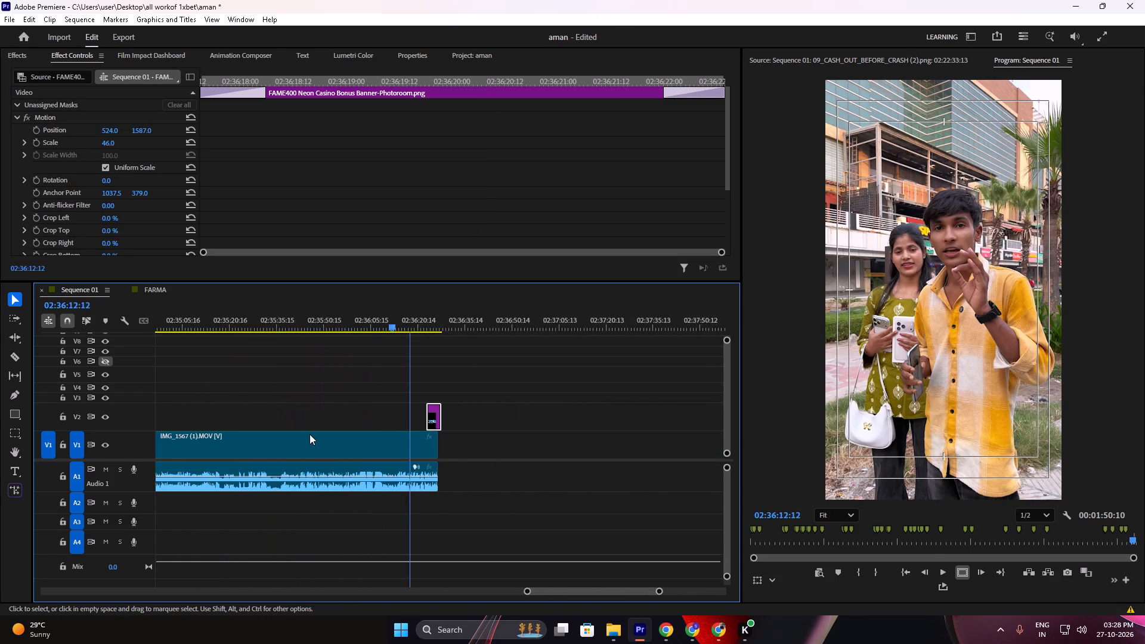
{"action": "scroll", "coordinate": [310, 434], "scroll_direction": "up", "scroll_amount": 2, "text": "alt"}
{"action": "scroll", "coordinate": [307, 434], "scroll_direction": "down", "scroll_amount": 8}
{"action": "scroll", "coordinate": [299, 432], "scroll_direction": "up", "scroll_amount": 8, "text": "alt"}
{"action": "scroll", "coordinate": [295, 432], "scroll_direction": "down", "scroll_amount": 9}
{"action": "scroll", "coordinate": [274, 441], "scroll_direction": "up", "scroll_amount": 8, "text": "alt"}
{"action": "scroll", "coordinate": [270, 441], "scroll_direction": "down", "scroll_amount": 14, "text": "alt"}
{"action": "scroll", "coordinate": [270, 443], "scroll_direction": "up", "scroll_amount": 8}
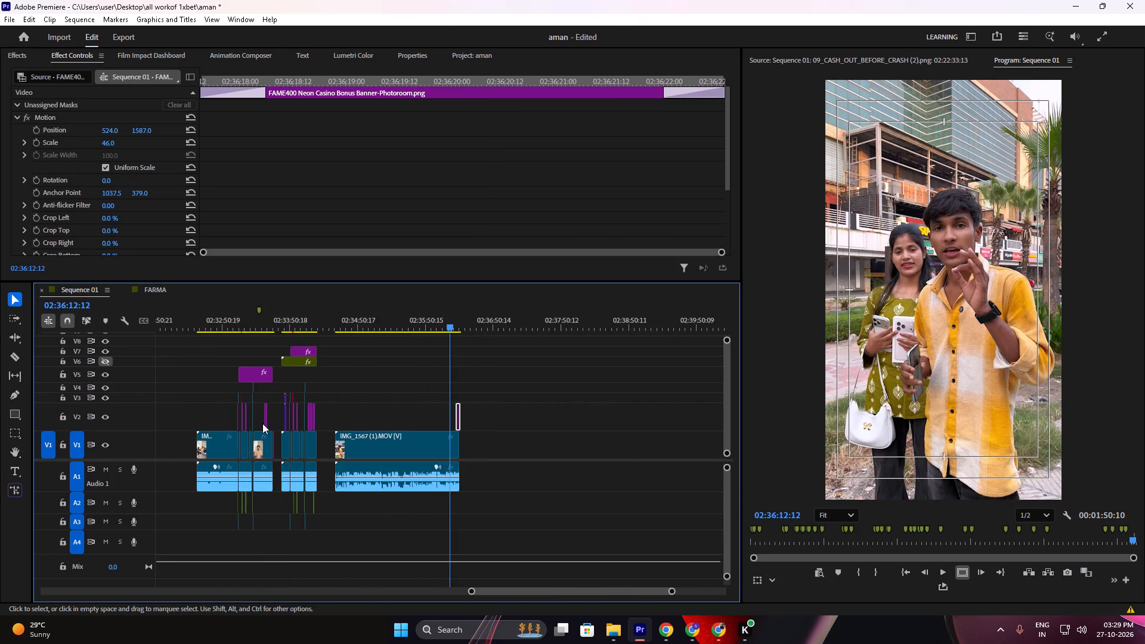
{"action": "scroll", "coordinate": [296, 397], "scroll_direction": "up", "scroll_amount": 13, "text": "alt"}
{"action": "left_click", "coordinate": [325, 411], "text": "shift"}
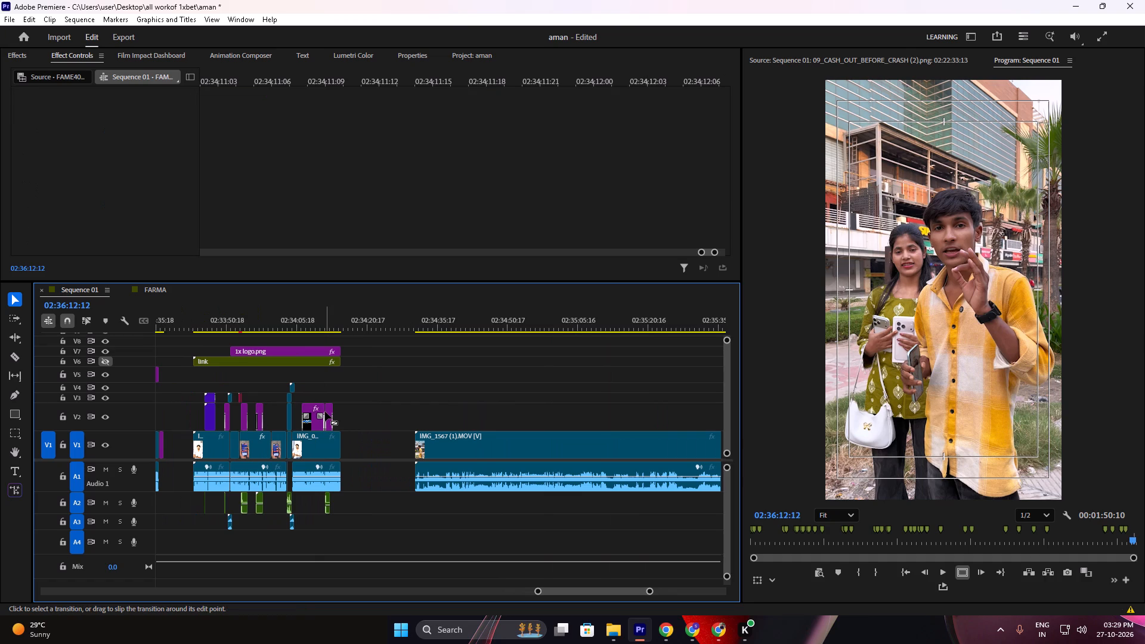
{"action": "left_click", "coordinate": [331, 415], "text": "shift"}
{"action": "left_click", "coordinate": [328, 493], "text": "shift"}
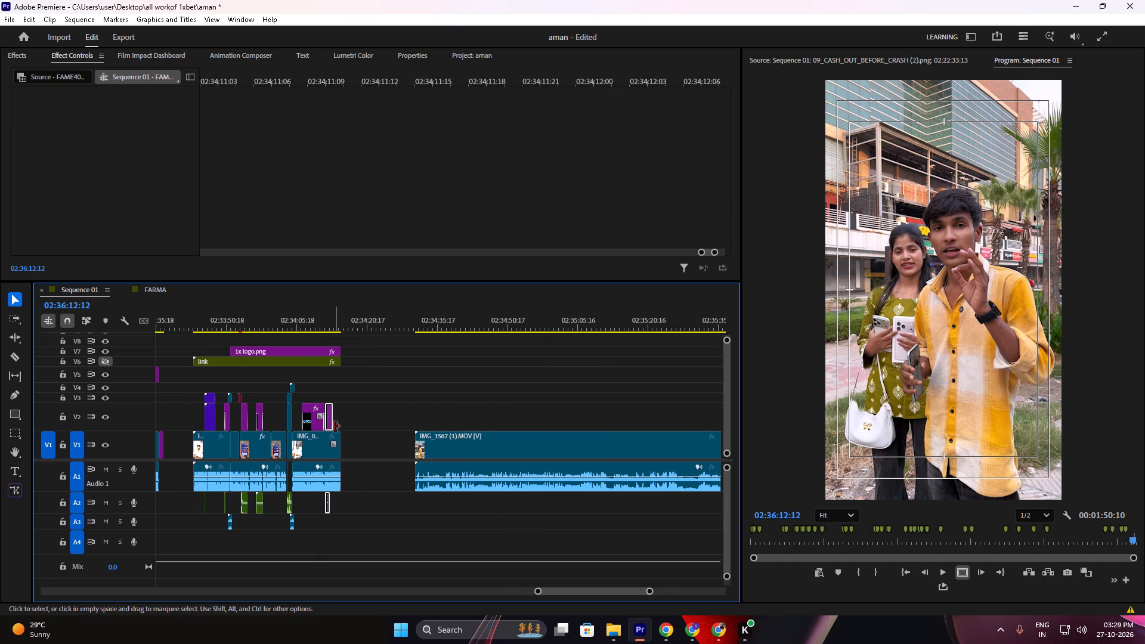
{"action": "left_click_drag", "start_coordinate": [332, 411], "coordinate": [606, 414], "text": "alt"}
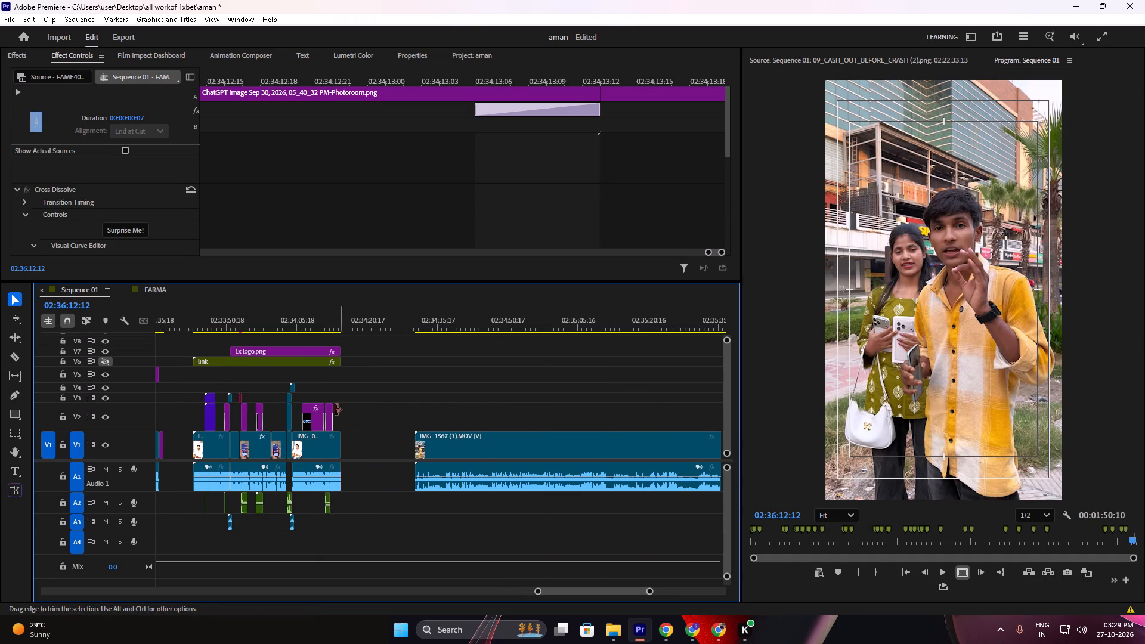
{"action": "left_click", "coordinate": [330, 410]}
{"action": "left_click", "coordinate": [330, 496], "text": "shift"}
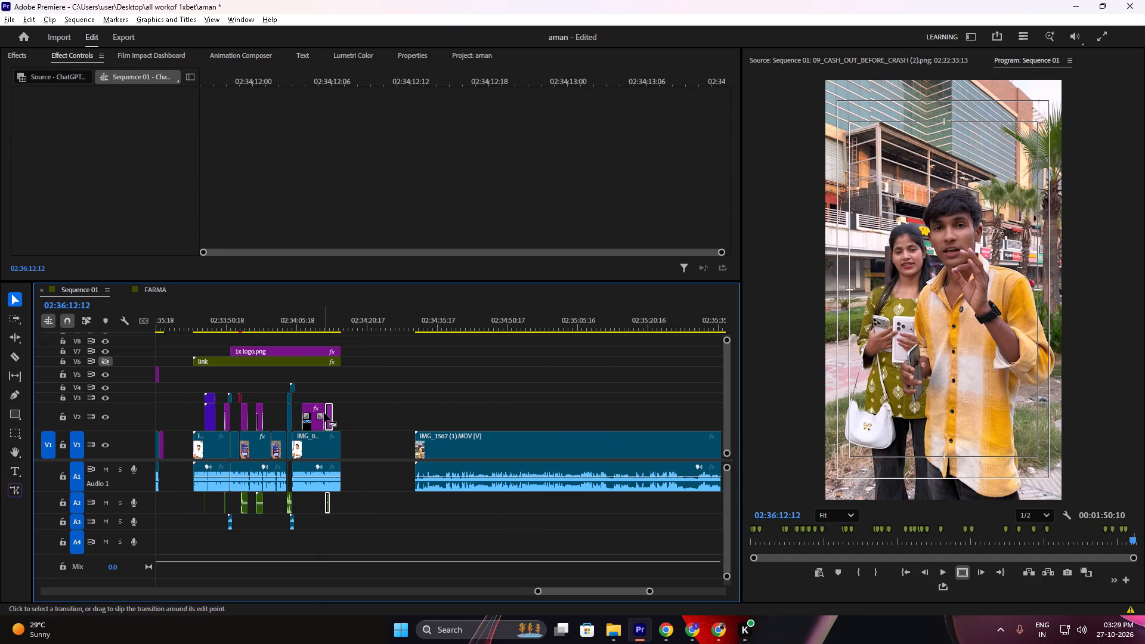
{"action": "left_click_drag", "start_coordinate": [332, 407], "coordinate": [728, 404], "text": "alt"}
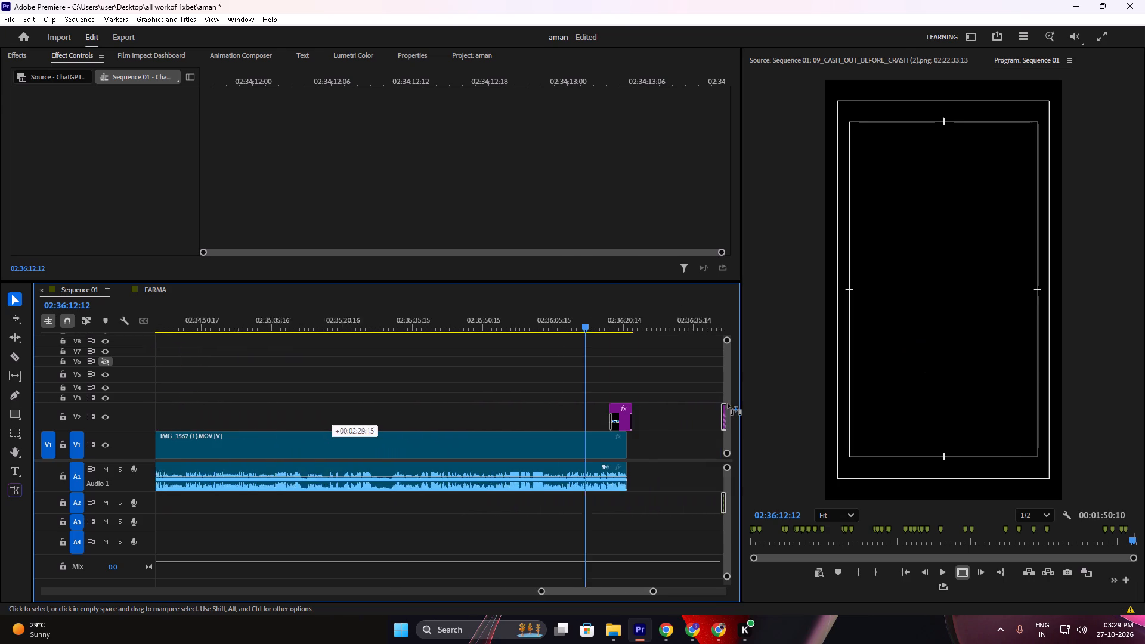
{"action": "left_click_drag", "start_coordinate": [728, 404], "coordinate": [392, 410], "text": "alt"}
Play past the ChatGPT Image overlay and move the FAME400 banner on V2 back to start at 02:36:14:14.
{"action": "key", "text": "space"}
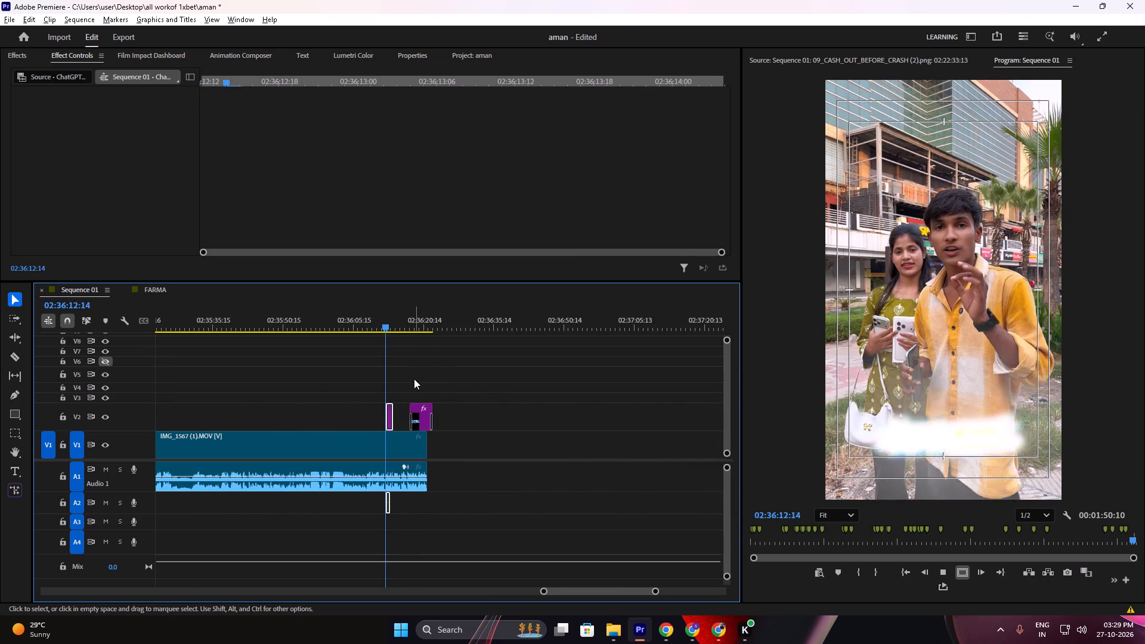
{"action": "scroll", "coordinate": [404, 395], "scroll_direction": "up", "scroll_amount": 19, "text": "alt"}
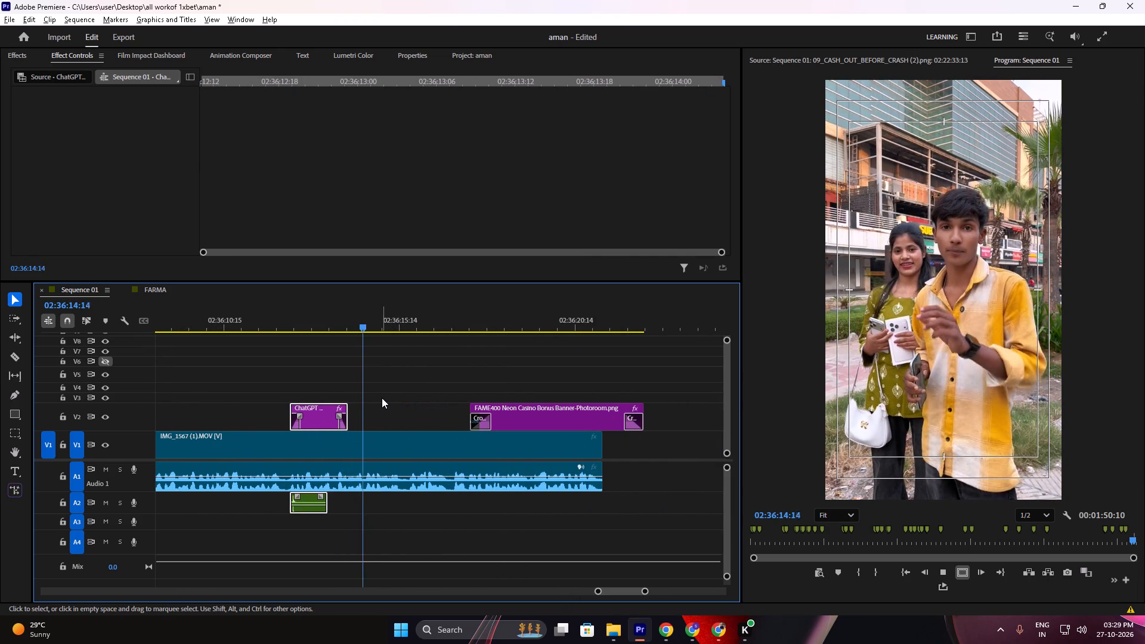
{"action": "left_click", "coordinate": [382, 398], "text": "alt"}
{"action": "scroll", "coordinate": [382, 398], "scroll_direction": "up", "scroll_amount": 3, "text": "alt"}
{"action": "key", "text": "space"}
{"action": "left_click_drag", "start_coordinate": [345, 330], "coordinate": [331, 330]}
{"action": "key", "text": "space"}
{"action": "key", "text": "space"}
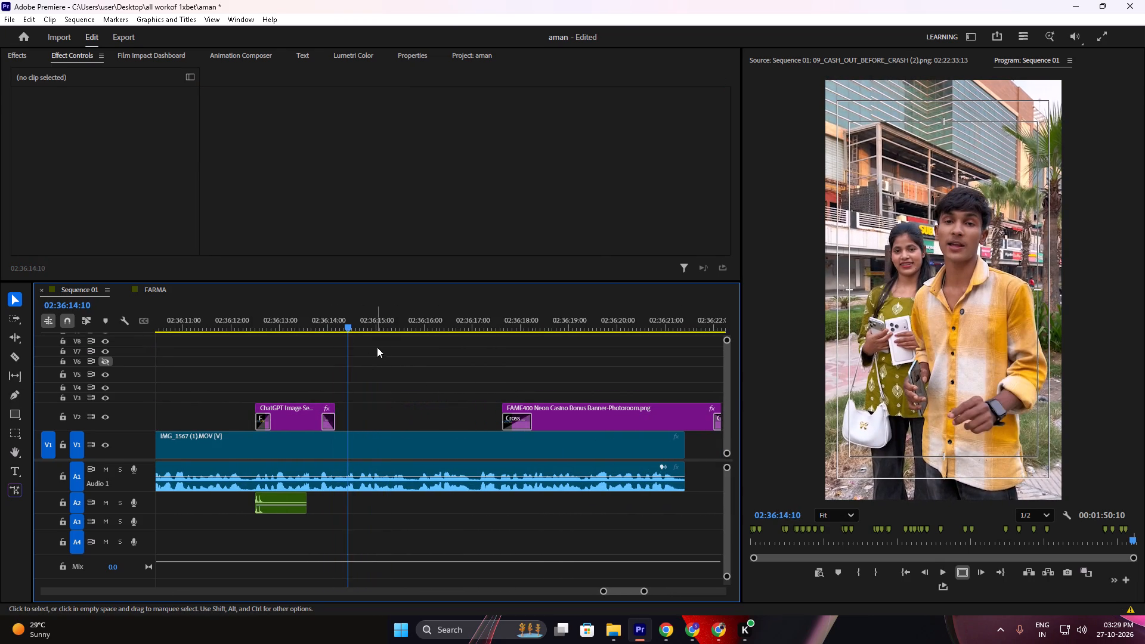
{"action": "key", "text": "space"}
{"action": "key", "text": "space"}
{"action": "left_click_drag", "start_coordinate": [564, 418], "coordinate": [415, 413]}
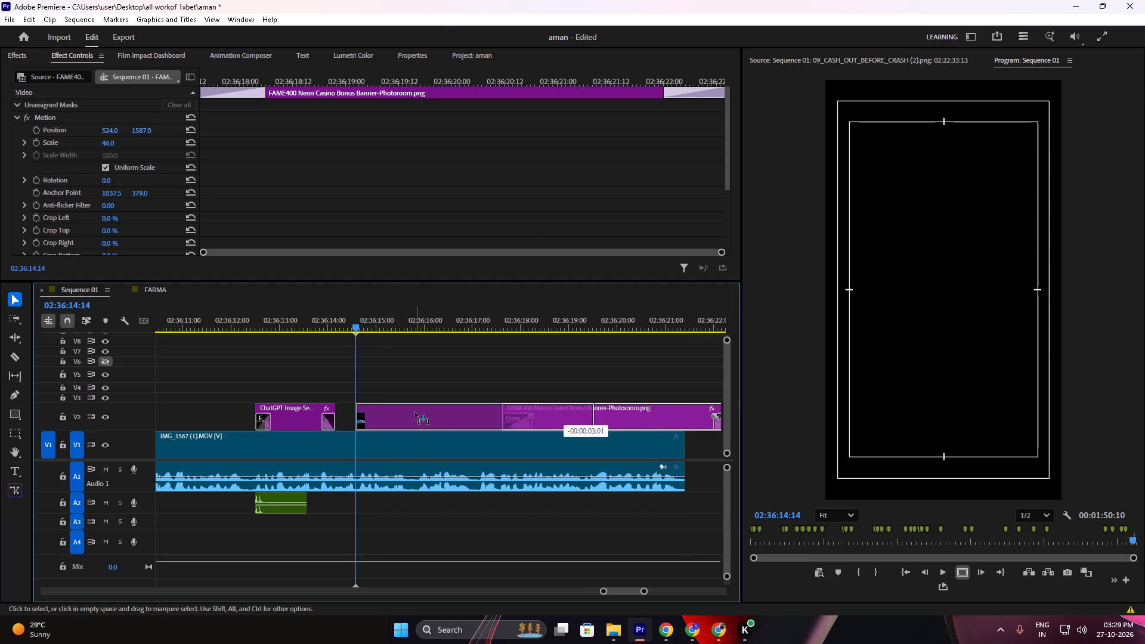
Play the ending from 02:36:14:14 to review the FAME400 banner's timing through the end of the clip.
{"action": "key", "text": "space"}
{"action": "scroll", "coordinate": [433, 414], "scroll_direction": "down", "scroll_amount": 4}
{"action": "left_click", "coordinate": [491, 380]}
{"action": "scroll", "coordinate": [459, 384], "scroll_direction": "down", "scroll_amount": 10, "text": "alt"}
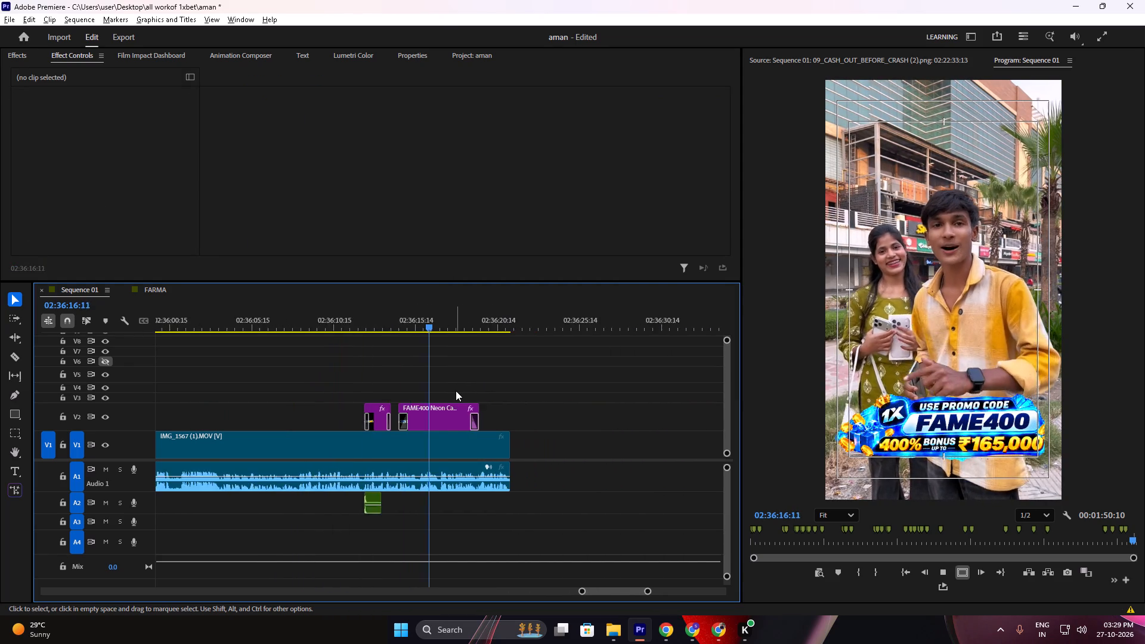
{"action": "scroll", "coordinate": [456, 391], "scroll_direction": "up", "scroll_amount": 13, "text": "alt"}
{"action": "scroll", "coordinate": [451, 401], "scroll_direction": "down", "scroll_amount": 17, "text": "alt"}
{"action": "scroll", "coordinate": [450, 420], "scroll_direction": "up", "scroll_amount": 8, "text": "alt"}
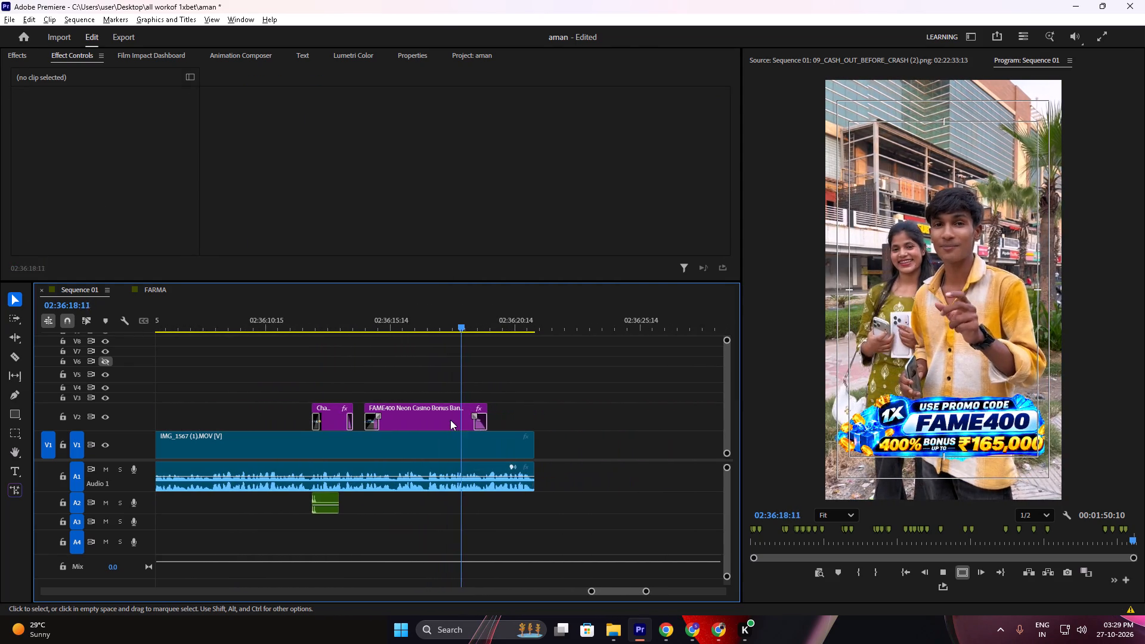
{"action": "scroll", "coordinate": [468, 404], "scroll_direction": "up", "scroll_amount": 12, "text": "alt"}
{"action": "scroll", "coordinate": [468, 404], "scroll_direction": "down", "scroll_amount": 12, "text": "alt"}
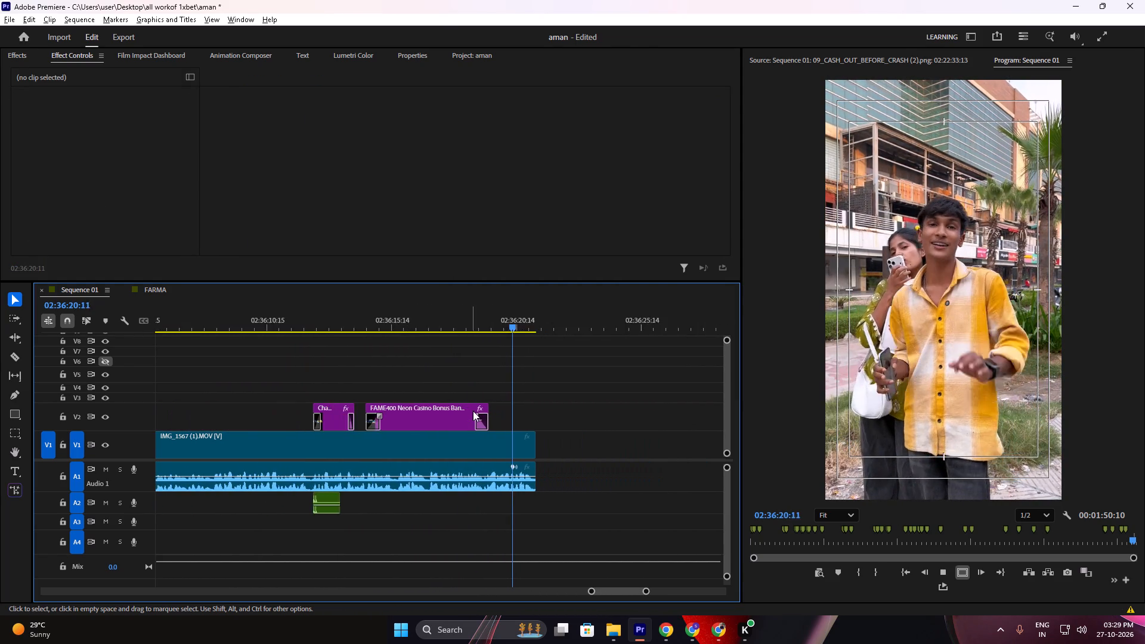
{"action": "scroll", "coordinate": [473, 411], "scroll_direction": "down", "scroll_amount": 5, "text": "alt"}
{"action": "scroll", "coordinate": [500, 413], "scroll_direction": "up", "scroll_amount": 8, "text": "alt"}
{"action": "key", "text": "space"}
Copy the SEVENDRA (1).png end image from the IMG_0231.MOV edit to V1 directly after IMG_1567 (1).MOV and play it.
{"action": "scroll", "coordinate": [500, 413], "scroll_direction": "down", "scroll_amount": 9}
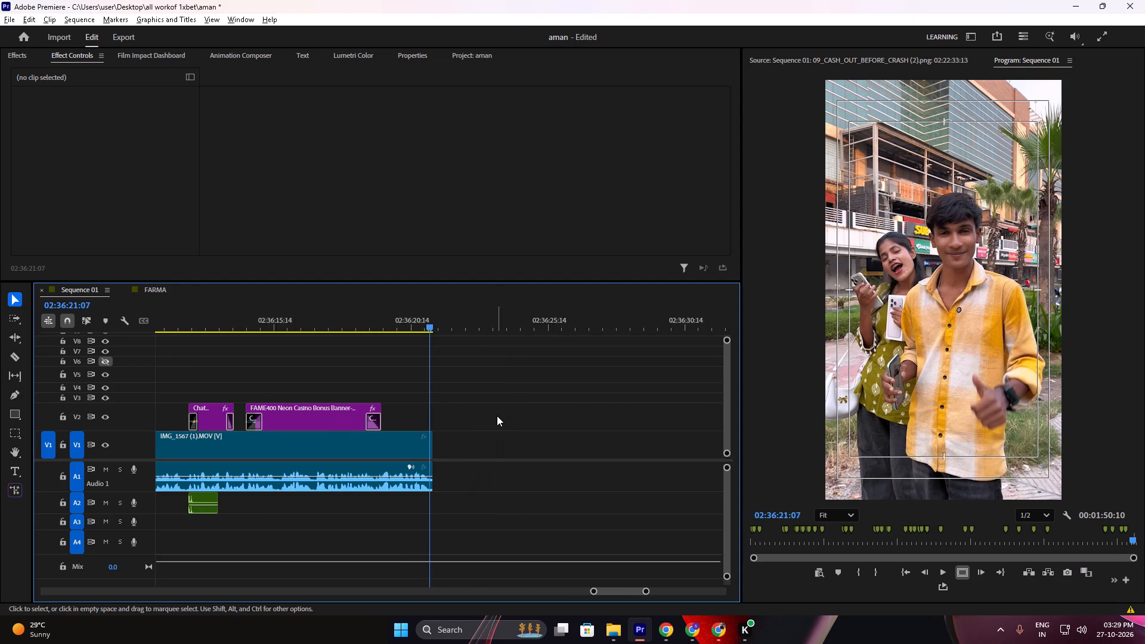
{"action": "scroll", "coordinate": [497, 416], "scroll_direction": "down", "scroll_amount": 12}
{"action": "scroll", "coordinate": [448, 441], "scroll_direction": "up", "scroll_amount": 8}
{"action": "scroll", "coordinate": [394, 437], "scroll_direction": "down", "scroll_amount": 8}
{"action": "scroll", "coordinate": [364, 434], "scroll_direction": "up", "scroll_amount": 7, "text": "alt"}
{"action": "scroll", "coordinate": [364, 434], "scroll_direction": "down", "scroll_amount": 20}
{"action": "scroll", "coordinate": [364, 434], "scroll_direction": "down", "scroll_amount": 1}
{"action": "scroll", "coordinate": [349, 466], "scroll_direction": "up", "scroll_amount": 7}
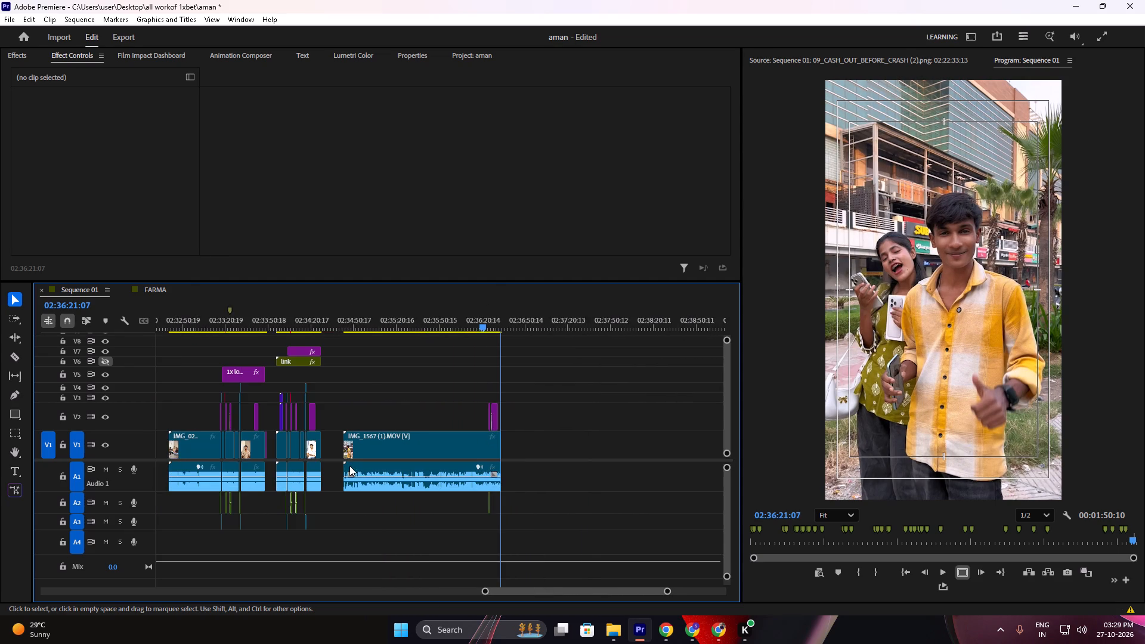
{"action": "scroll", "coordinate": [335, 454], "scroll_direction": "up", "scroll_amount": 1, "text": "alt"}
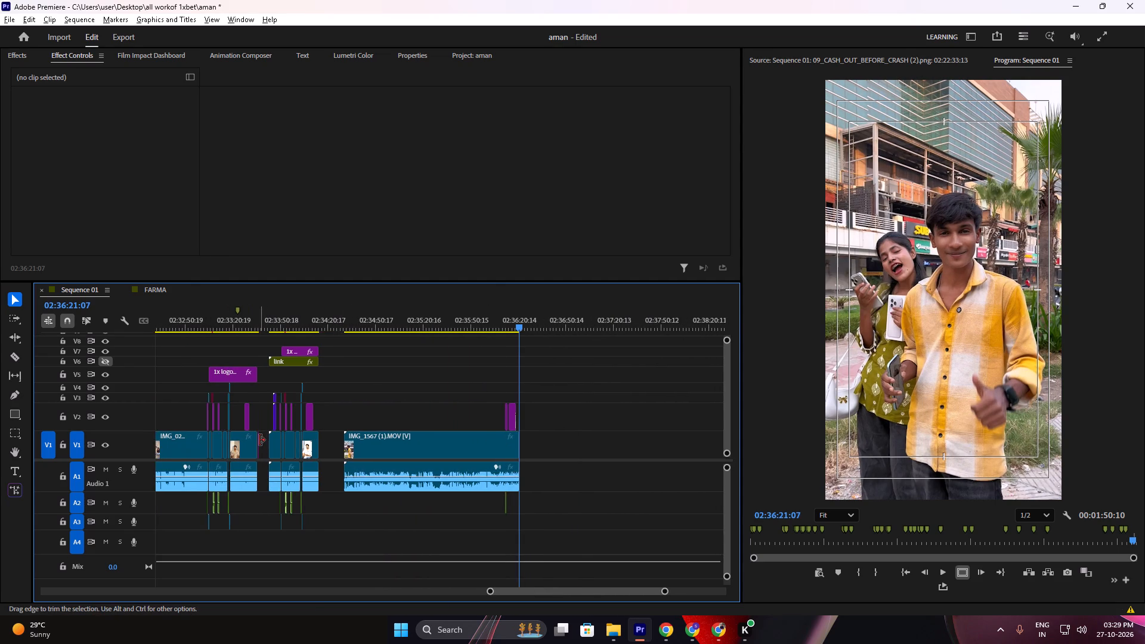
{"action": "scroll", "coordinate": [259, 440], "scroll_direction": "up", "scroll_amount": 7, "text": "alt"}
{"action": "left_click_drag", "start_coordinate": [258, 449], "coordinate": [651, 432], "text": "alt"}
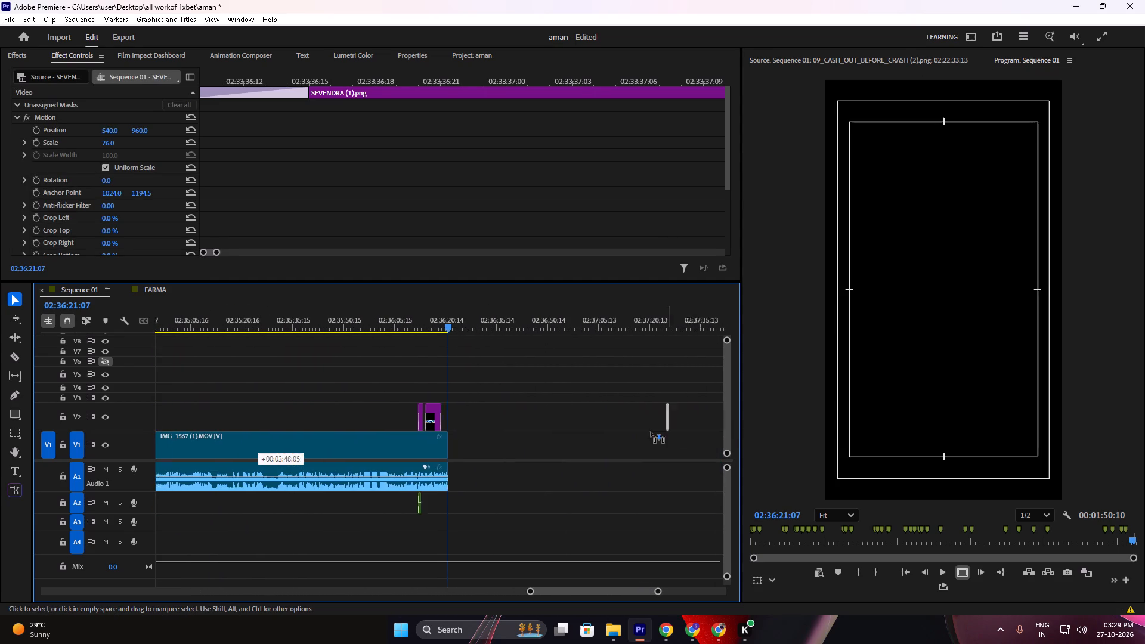
{"action": "left_click_drag", "start_coordinate": [651, 432], "coordinate": [453, 442], "text": "alt"}
{"action": "key", "text": "space"}
{"action": "scroll", "coordinate": [453, 434], "scroll_direction": "up", "scroll_amount": 6, "text": "alt"}
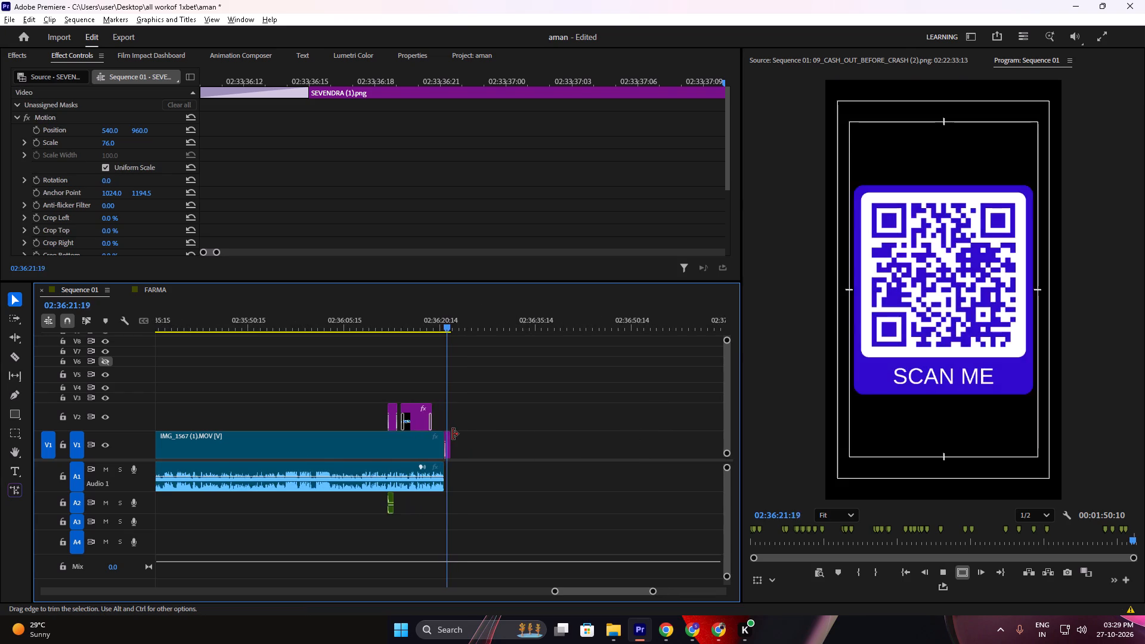
{"action": "scroll", "coordinate": [453, 434], "scroll_direction": "down", "scroll_amount": 8, "text": "alt"}
{"action": "key", "text": "space"}
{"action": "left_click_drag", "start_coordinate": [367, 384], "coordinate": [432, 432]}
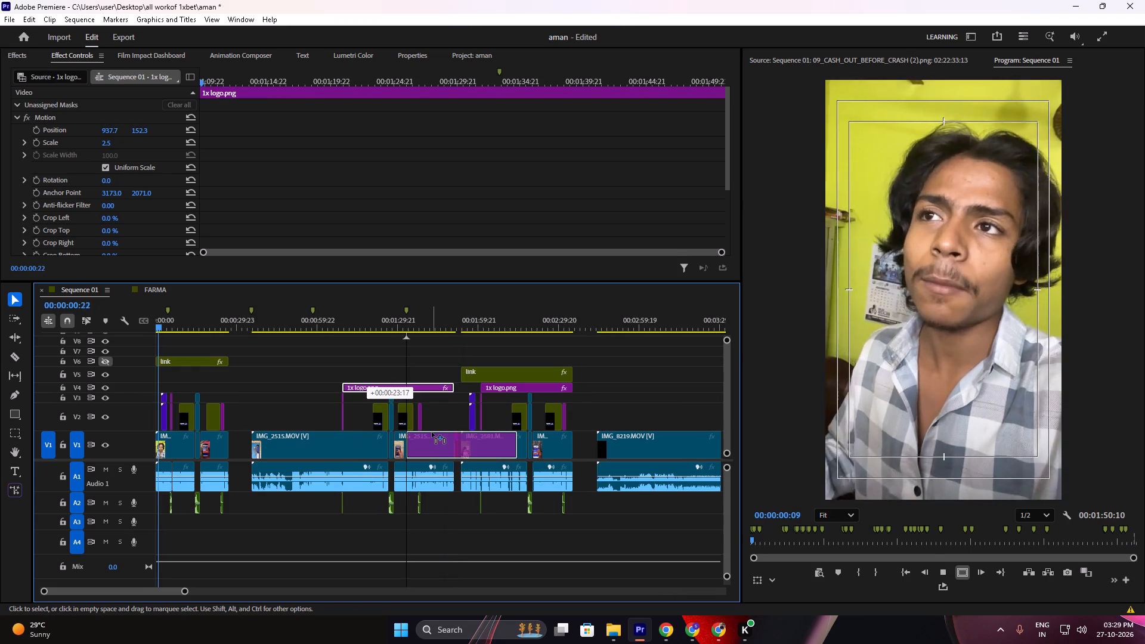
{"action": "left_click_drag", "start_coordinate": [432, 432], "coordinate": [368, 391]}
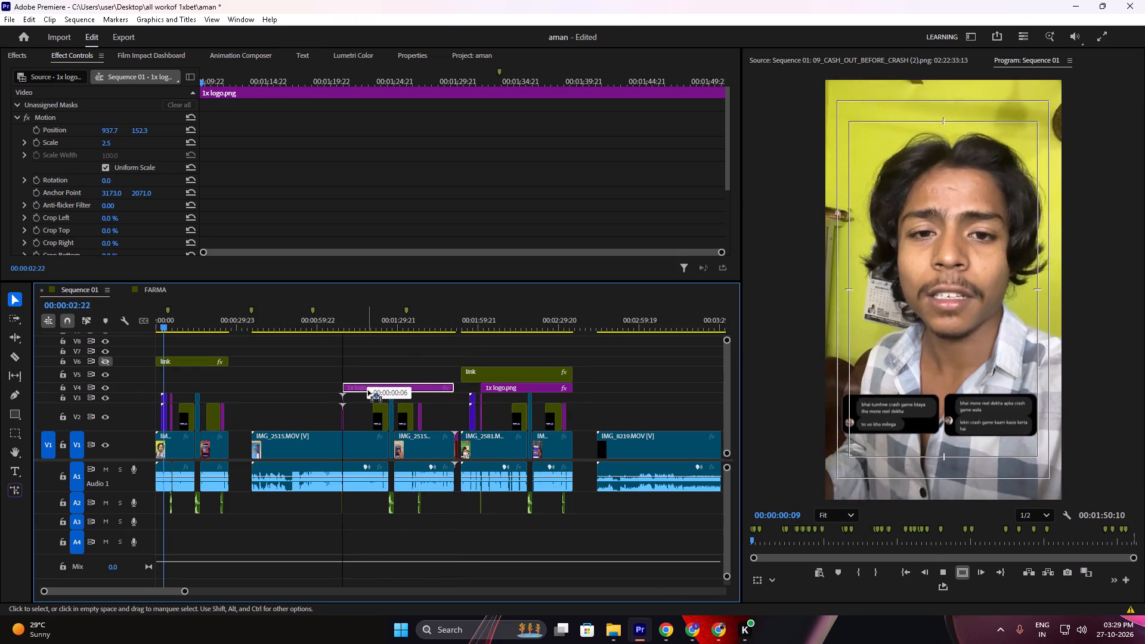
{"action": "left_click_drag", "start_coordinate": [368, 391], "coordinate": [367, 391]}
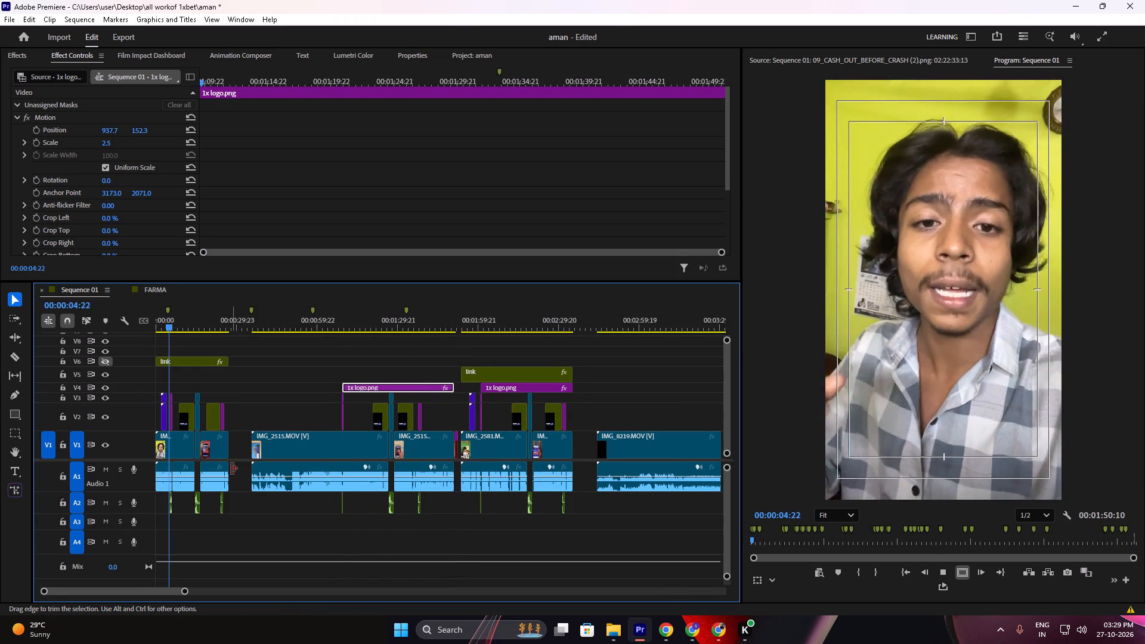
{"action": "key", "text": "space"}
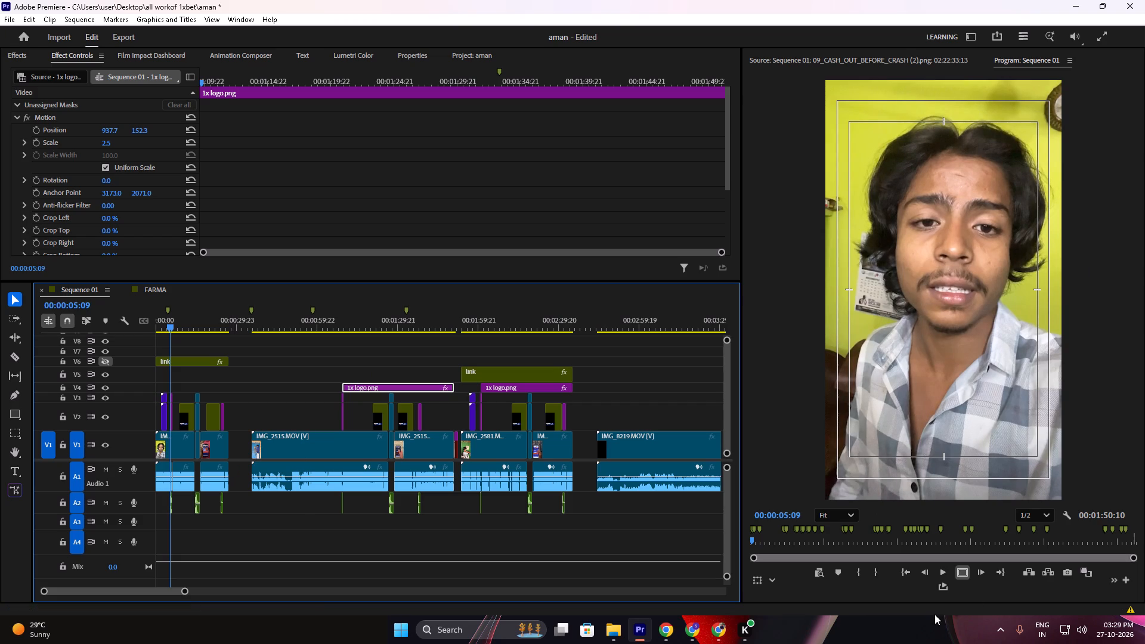
Turn on Loop Playback for the Program monitor.
{"action": "left_click", "coordinate": [934, 589]}
{"action": "left_click_drag", "start_coordinate": [951, 580], "coordinate": [941, 584]}
{"action": "left_click", "coordinate": [941, 585]}
{"action": "key", "text": "space"}
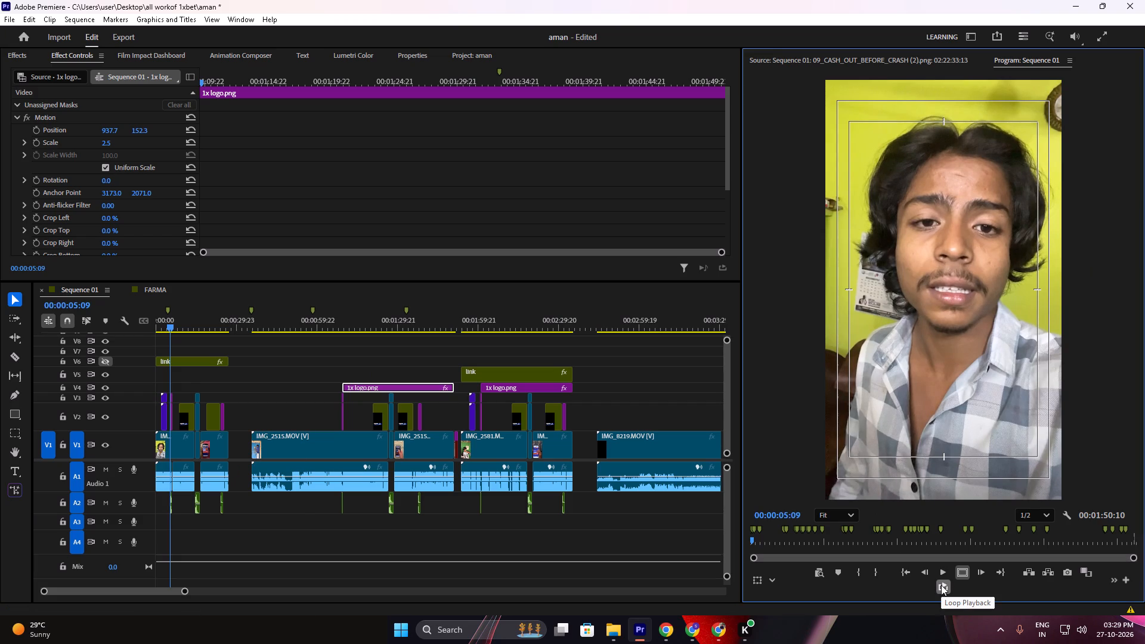
{"action": "key", "text": "space"}
Mark an in-to-out range spanning the IMG_1567 (1).MOV clip and its end image at the end of Sequence 01.
{"action": "left_click", "coordinate": [627, 318]}
{"action": "key", "text": "space"}
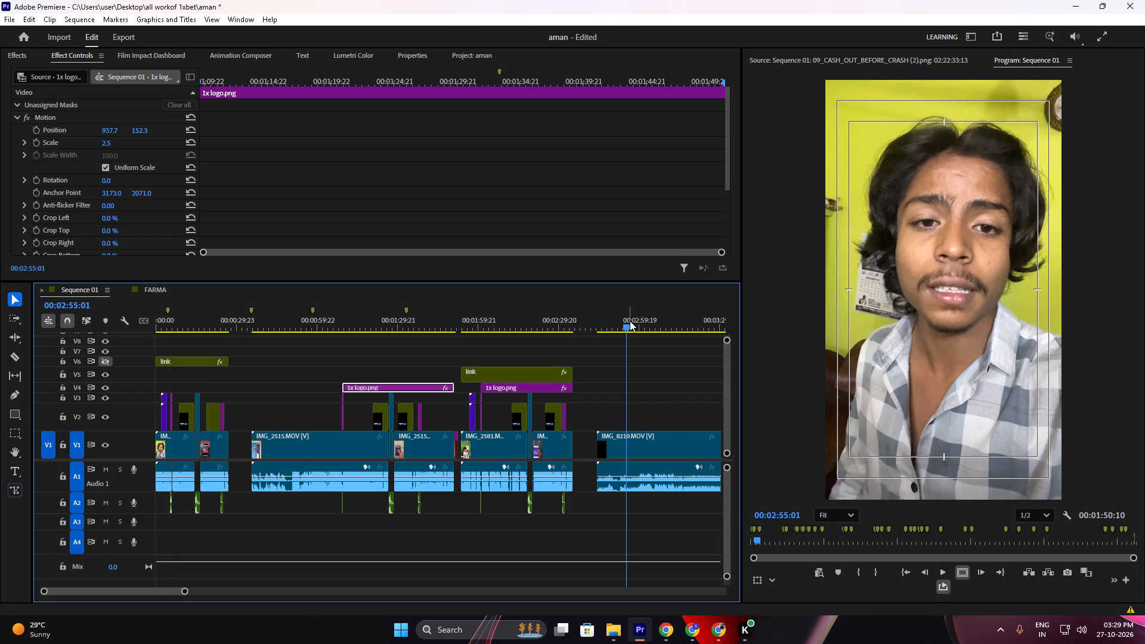
{"action": "key", "text": "space"}
{"action": "scroll", "coordinate": [591, 425], "scroll_direction": "down", "scroll_amount": 16, "text": "alt"}
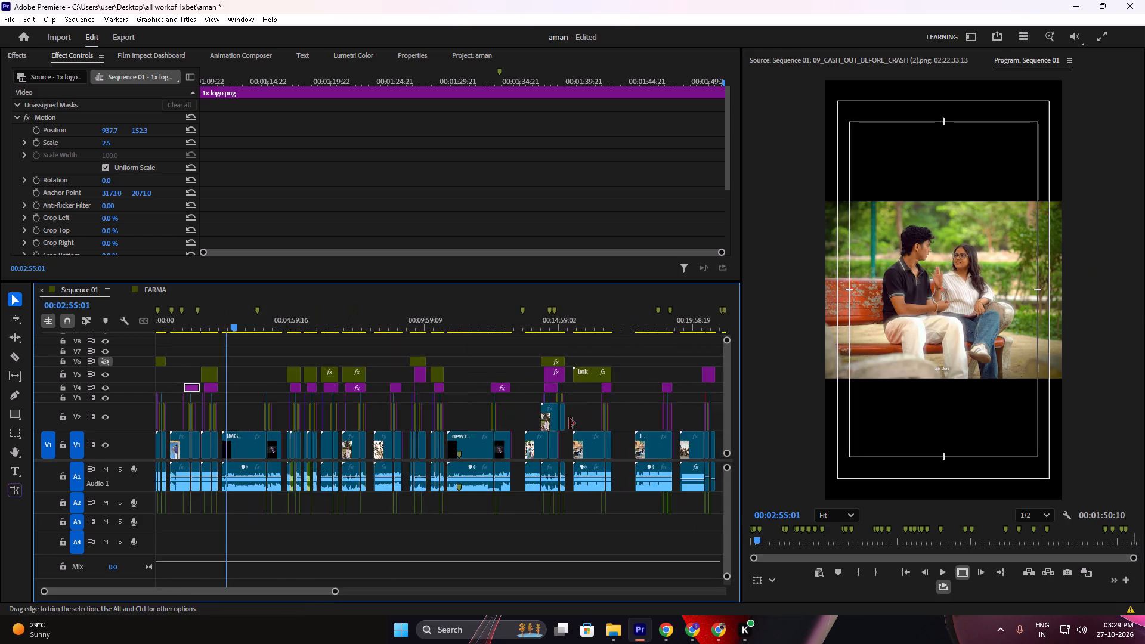
{"action": "scroll", "coordinate": [570, 423], "scroll_direction": "down", "scroll_amount": 20, "text": "alt"}
{"action": "scroll", "coordinate": [570, 423], "scroll_direction": "down", "scroll_amount": 7, "text": "alt"}
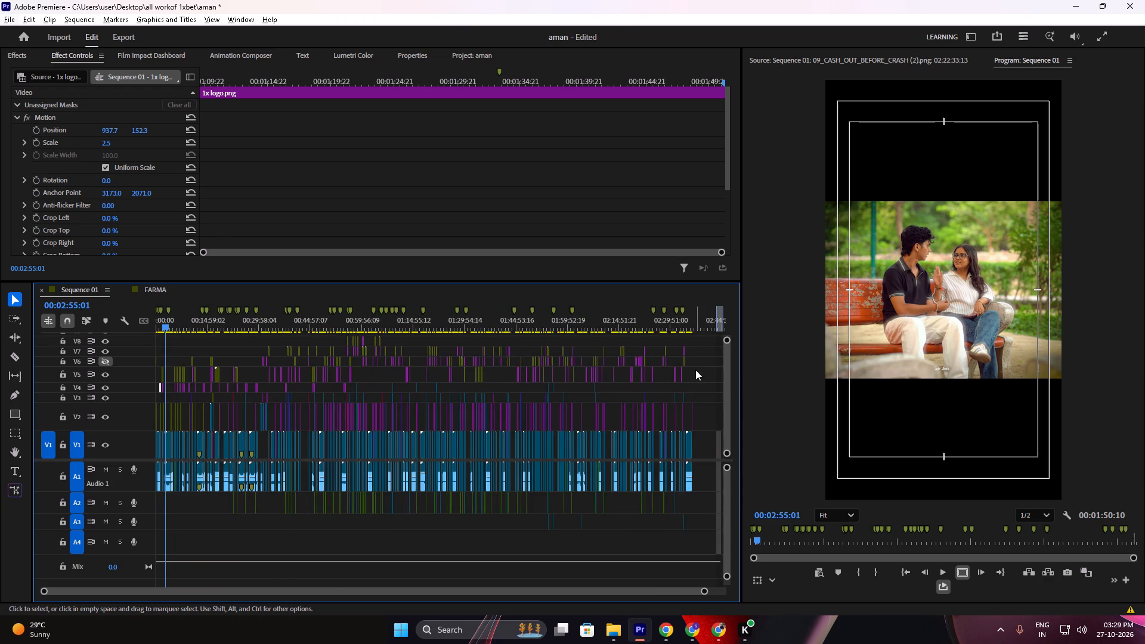
{"action": "left_click", "coordinate": [688, 323]}
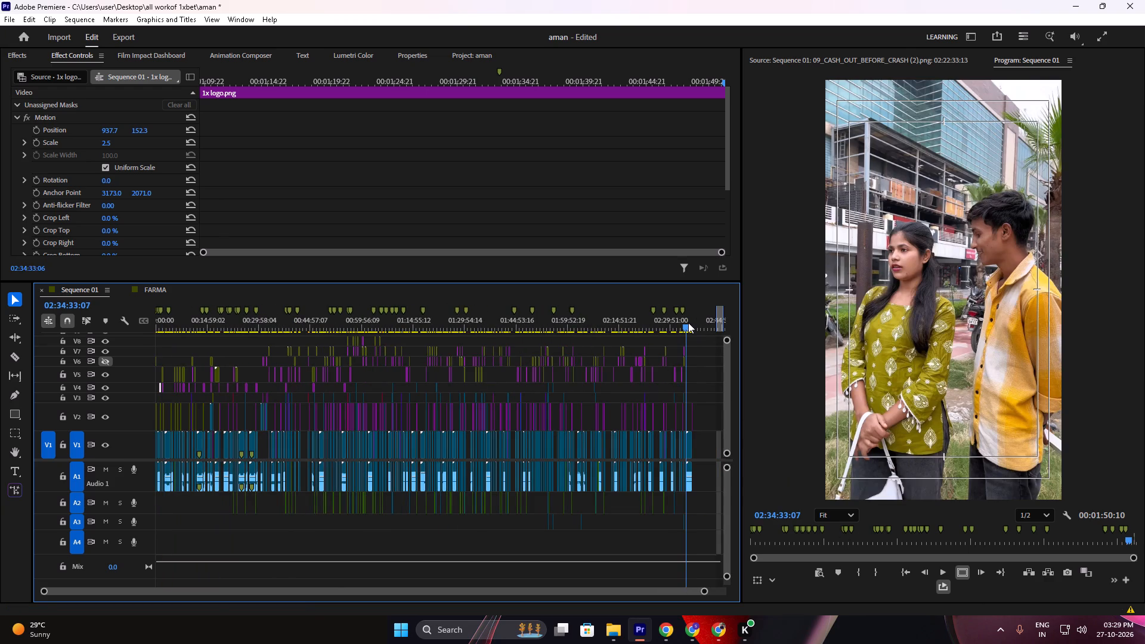
{"action": "left_click_drag", "start_coordinate": [709, 431], "coordinate": [692, 469]}
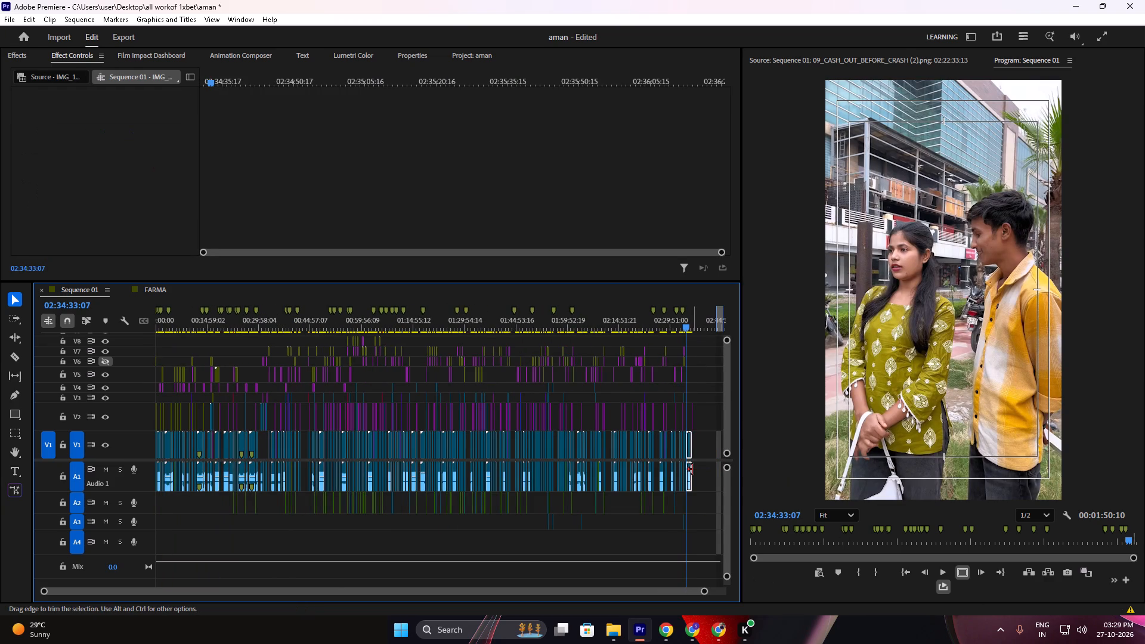
{"action": "key", "text": "slash"}
Play the IMG_1567 (1).MOV edit from 02:34:33:07 to review its opening section.
{"action": "key", "text": "space"}
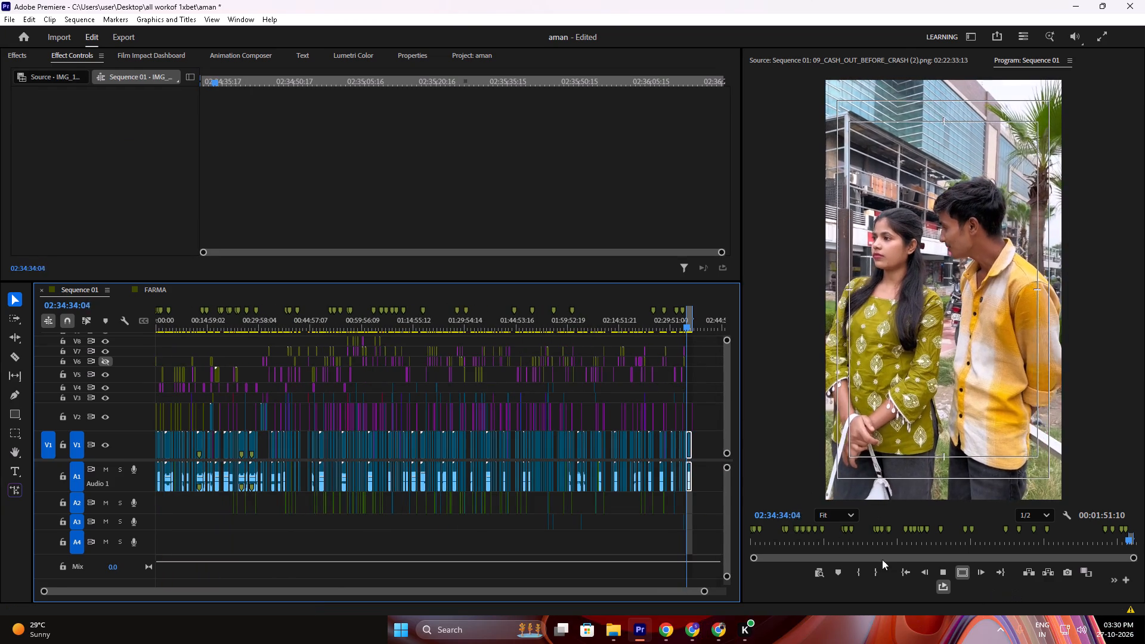
{"action": "scroll", "coordinate": [708, 434], "scroll_direction": "up", "scroll_amount": 20, "text": "alt"}
{"action": "scroll", "coordinate": [708, 434], "scroll_direction": "up", "scroll_amount": 4, "text": "alt"}
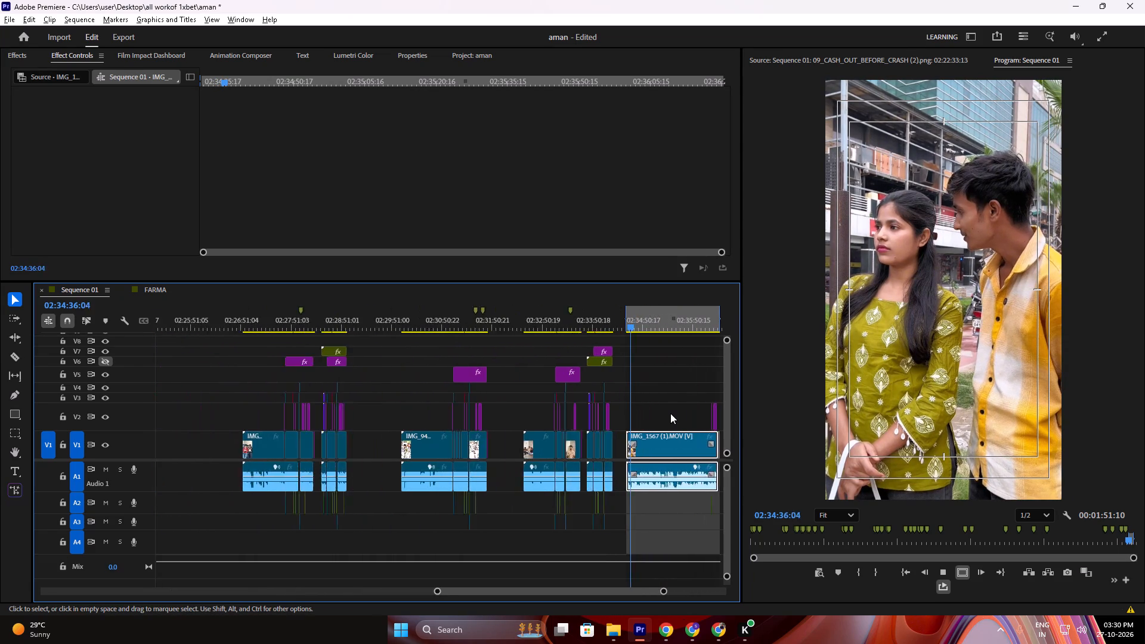
{"action": "scroll", "coordinate": [670, 413], "scroll_direction": "up", "scroll_amount": 11, "text": "alt"}
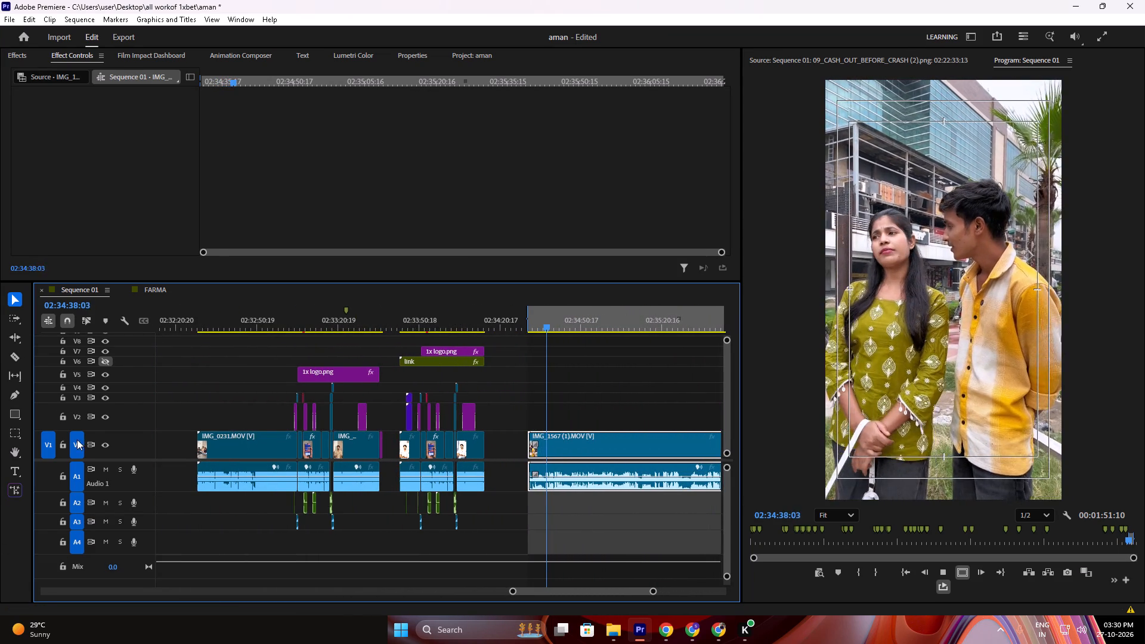
{"action": "left_click", "coordinate": [624, 359]}
{"action": "scroll", "coordinate": [556, 386], "scroll_direction": "down", "scroll_amount": 11}
{"action": "scroll", "coordinate": [552, 379], "scroll_direction": "up", "scroll_amount": 7, "text": "alt"}
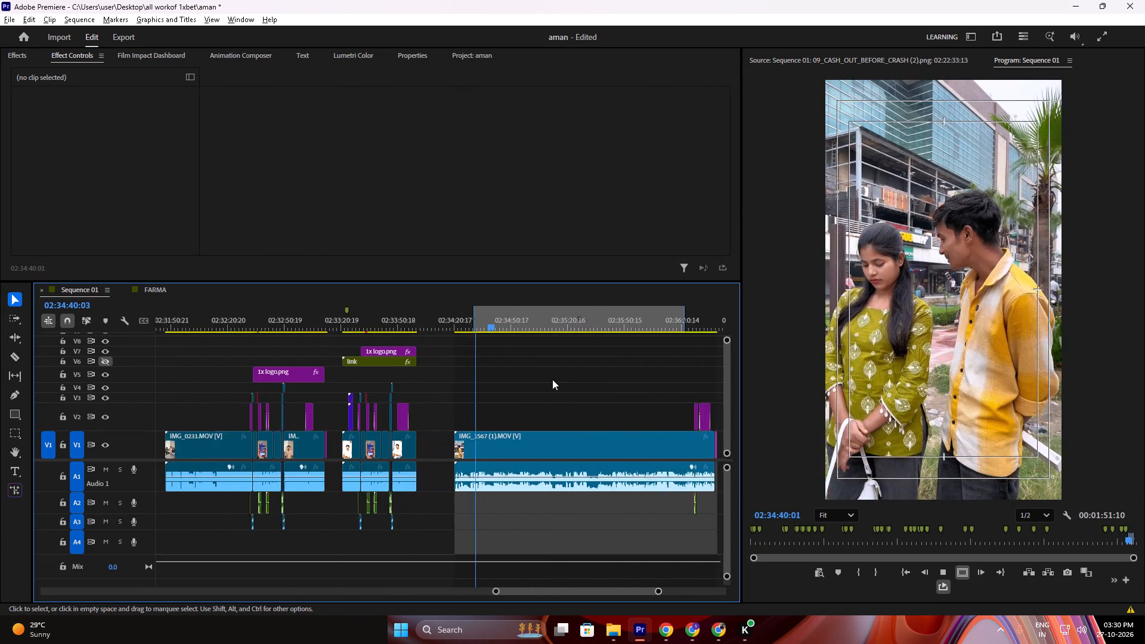
{"action": "scroll", "coordinate": [541, 384], "scroll_direction": "down", "scroll_amount": 7}
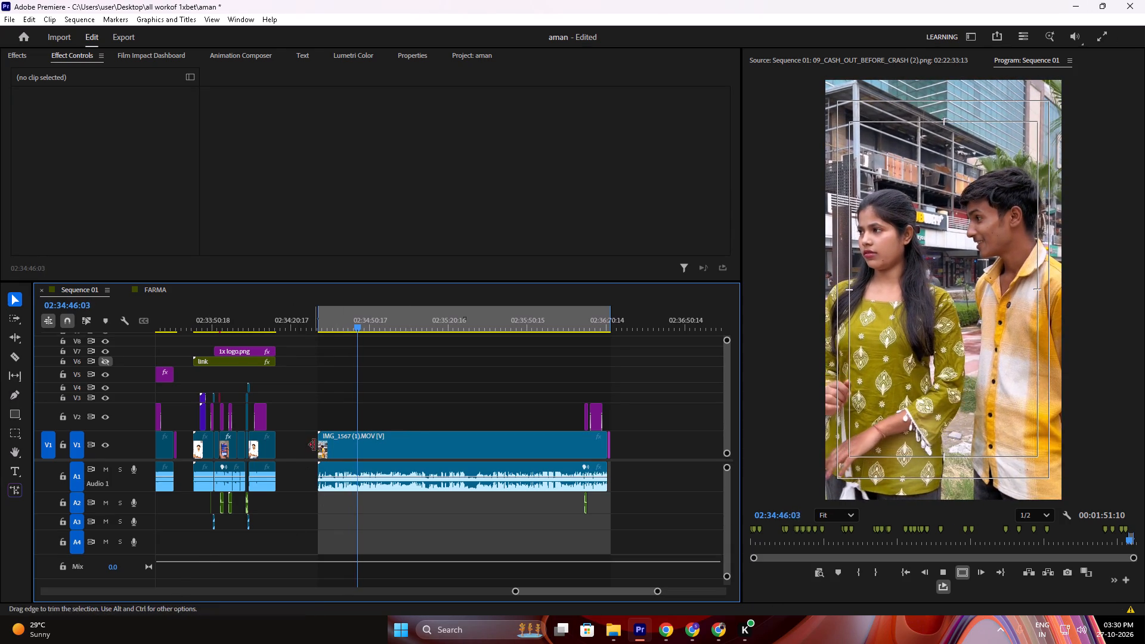
{"action": "key", "text": "space"}
{"action": "key", "text": "space"}
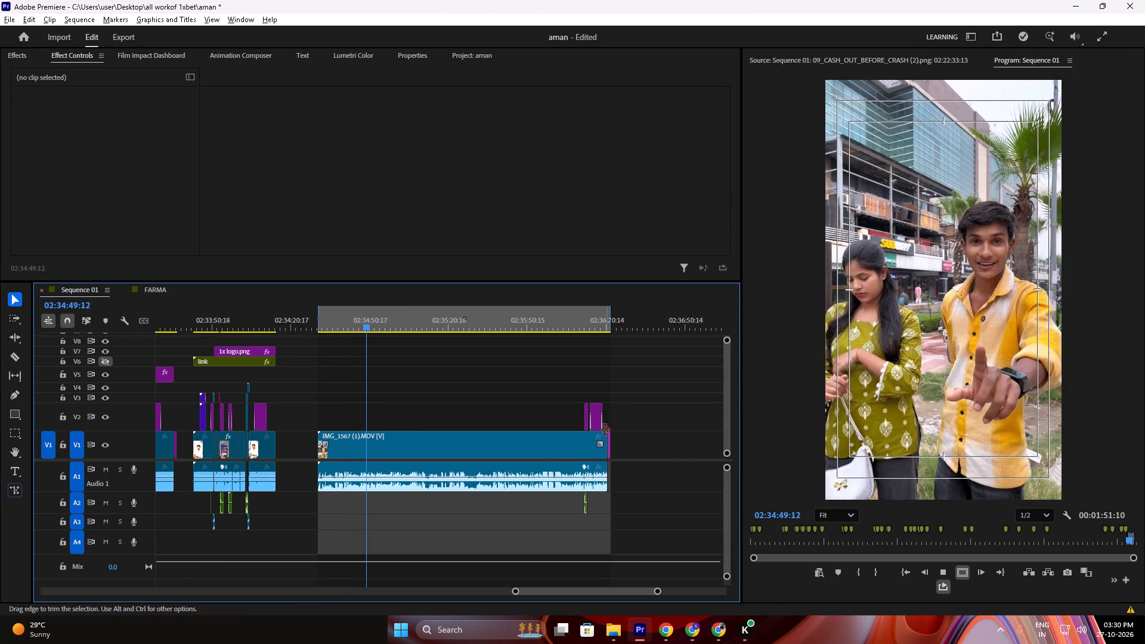
Copy the ChatGPT Image overlay and its A2 sound effect back to V2 and A2 at the end of the preceding edit.
{"action": "left_click", "coordinate": [587, 423], "text": "shift"}
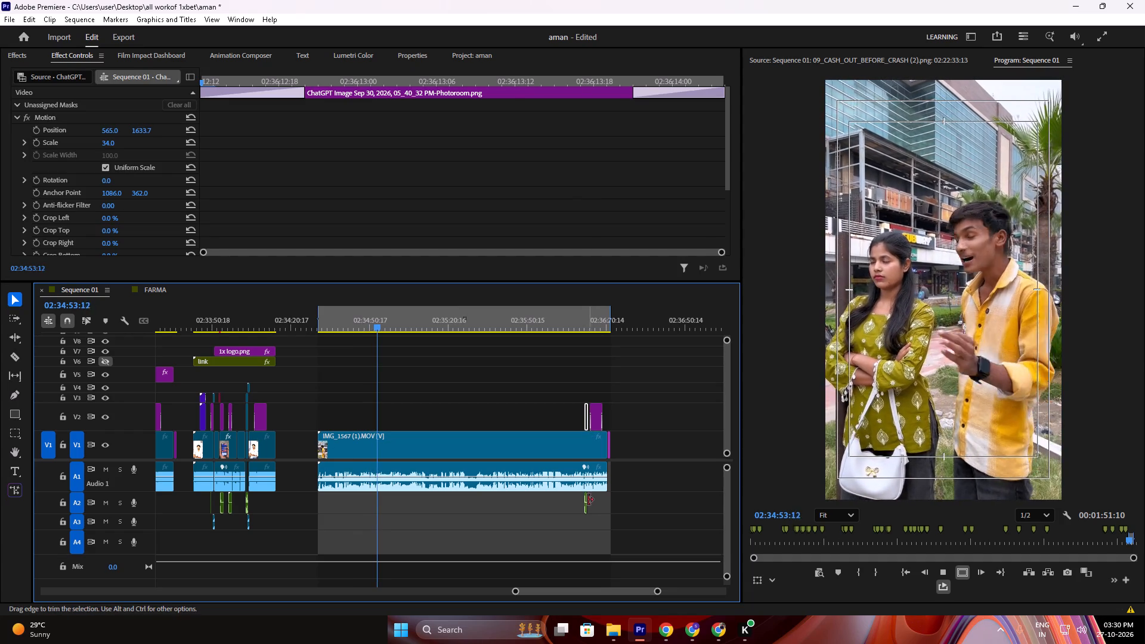
{"action": "left_click", "coordinate": [587, 498], "text": "shift"}
{"action": "left_click_drag", "start_coordinate": [586, 416], "coordinate": [231, 420], "text": "alt"}
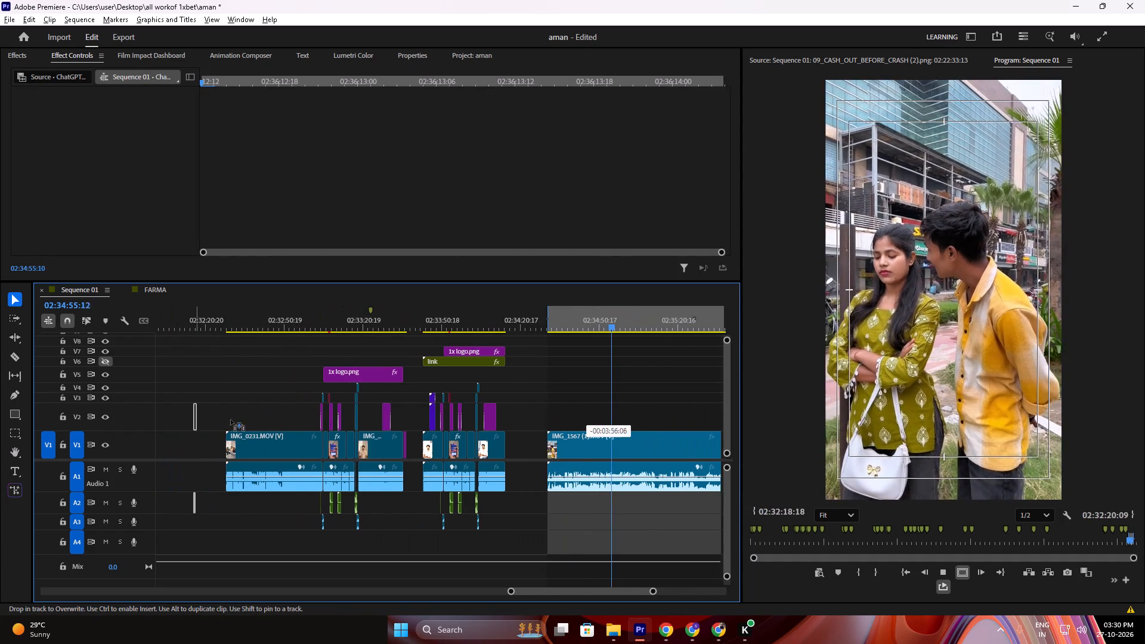
{"action": "left_click_drag", "start_coordinate": [231, 420], "coordinate": [501, 424], "text": "alt"}
{"action": "scroll", "coordinate": [479, 423], "scroll_direction": "down", "scroll_amount": 12}
{"action": "left_click", "coordinate": [484, 397]}
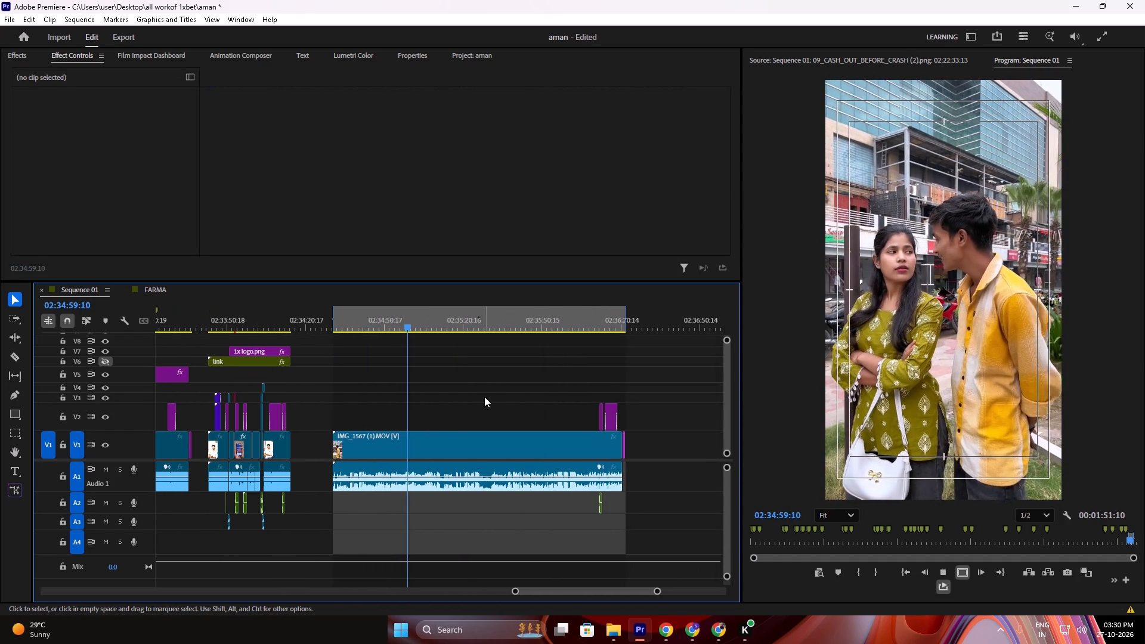
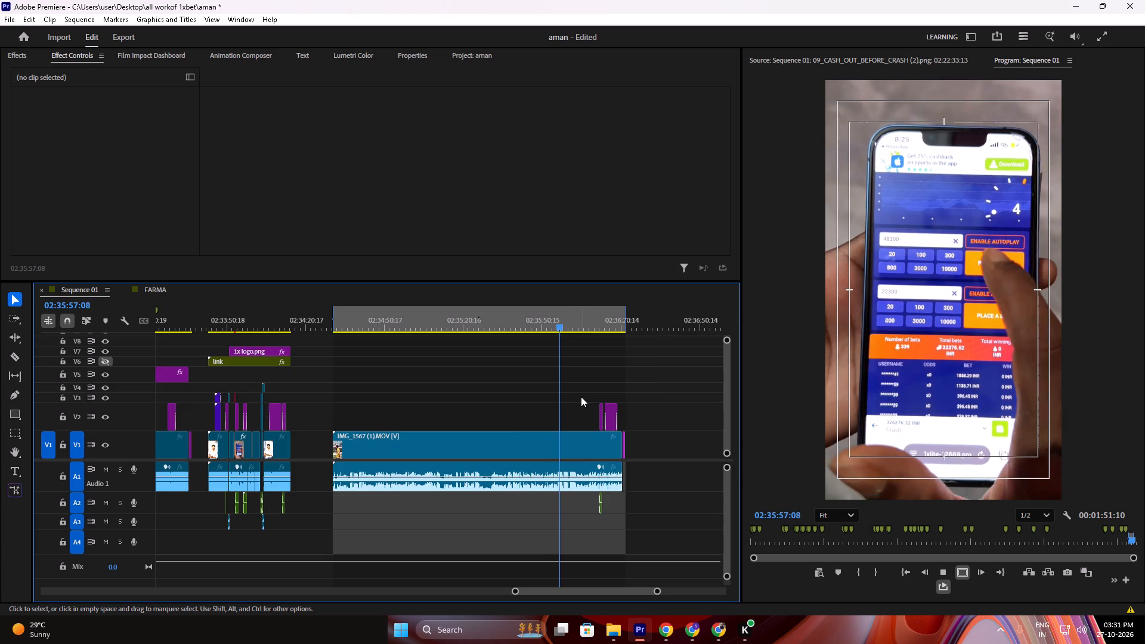
Split the IMG_1567 (1).MOV clip at about 02:35:56:12, where the shot changes to the phone close-up.
{"action": "scroll", "coordinate": [580, 394], "scroll_direction": "up", "scroll_amount": 11, "text": "alt"}
{"action": "key", "text": "space"}
{"action": "left_click_drag", "start_coordinate": [528, 314], "coordinate": [522, 314]}
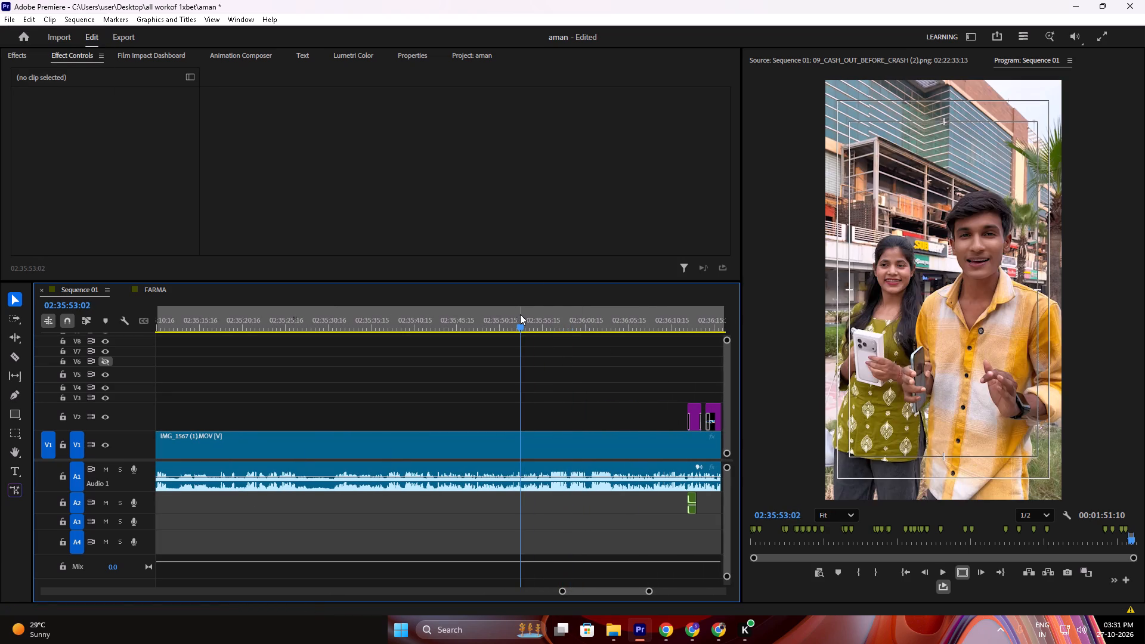
{"action": "key", "text": "space"}
{"action": "left_click", "coordinate": [553, 352]}
{"action": "scroll", "coordinate": [541, 382], "scroll_direction": "up", "scroll_amount": 20, "text": "alt"}
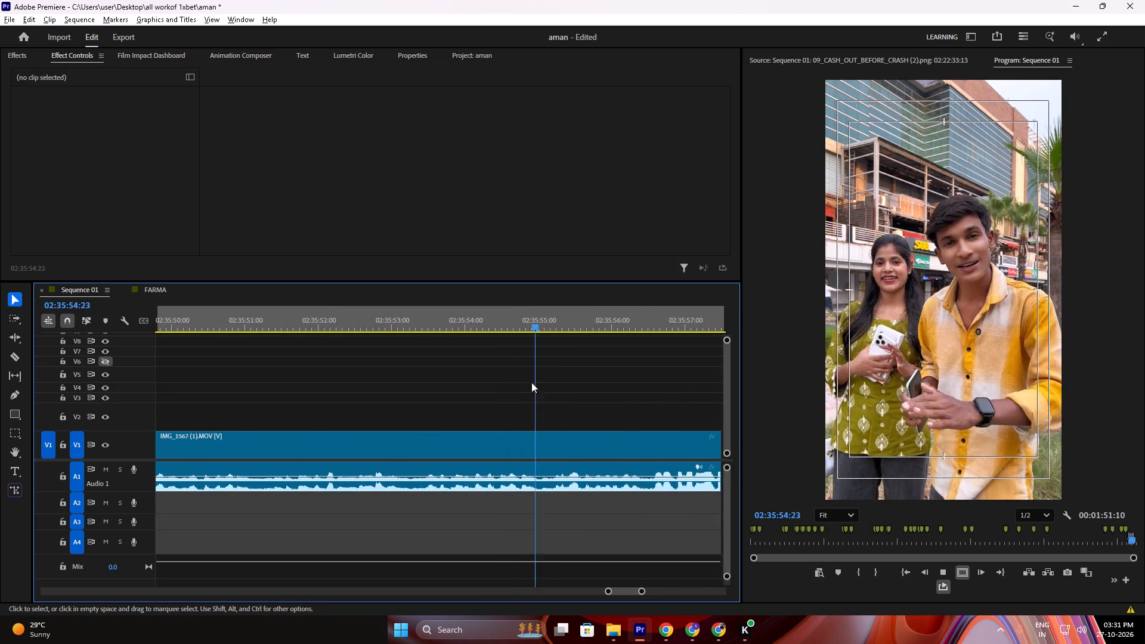
{"action": "scroll", "coordinate": [531, 382], "scroll_direction": "down", "scroll_amount": 7, "text": "alt"}
{"action": "scroll", "coordinate": [616, 376], "scroll_direction": "up", "scroll_amount": 13, "text": "alt"}
{"action": "key", "text": "space"}
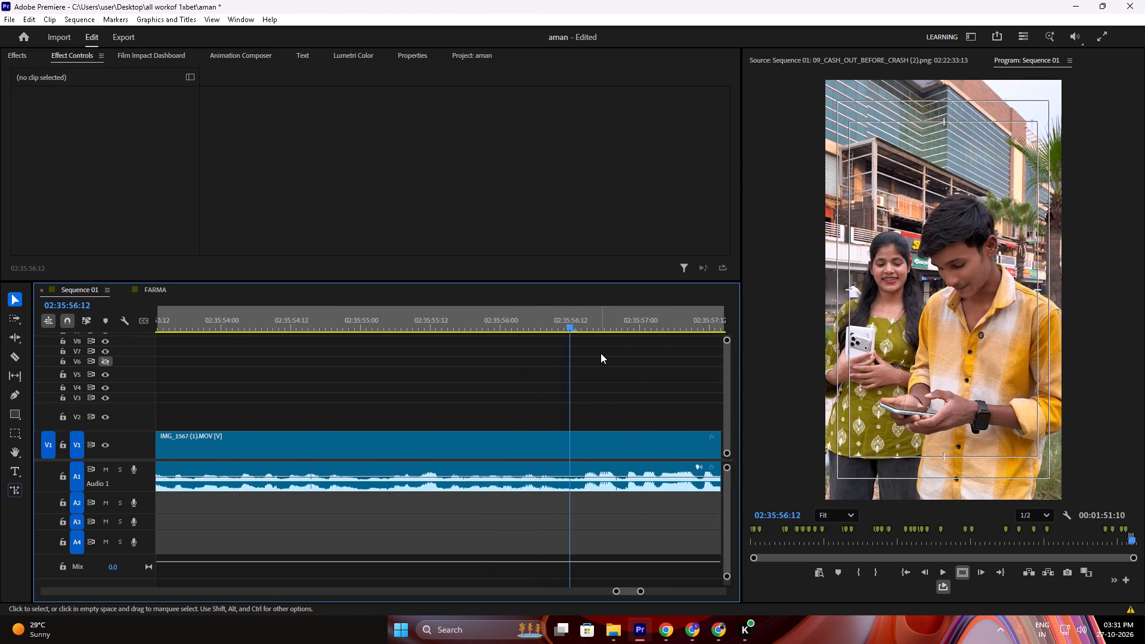
{"action": "type", "text": "A"}
Play the start of the phone close-up past the new cut to review it.
{"action": "key", "text": "space"}
{"action": "scroll", "coordinate": [601, 353], "scroll_direction": "down", "scroll_amount": 13}
{"action": "scroll", "coordinate": [451, 398], "scroll_direction": "up", "scroll_amount": 1, "text": "alt"}
{"action": "scroll", "coordinate": [451, 398], "scroll_direction": "down", "scroll_amount": 10, "text": "alt"}
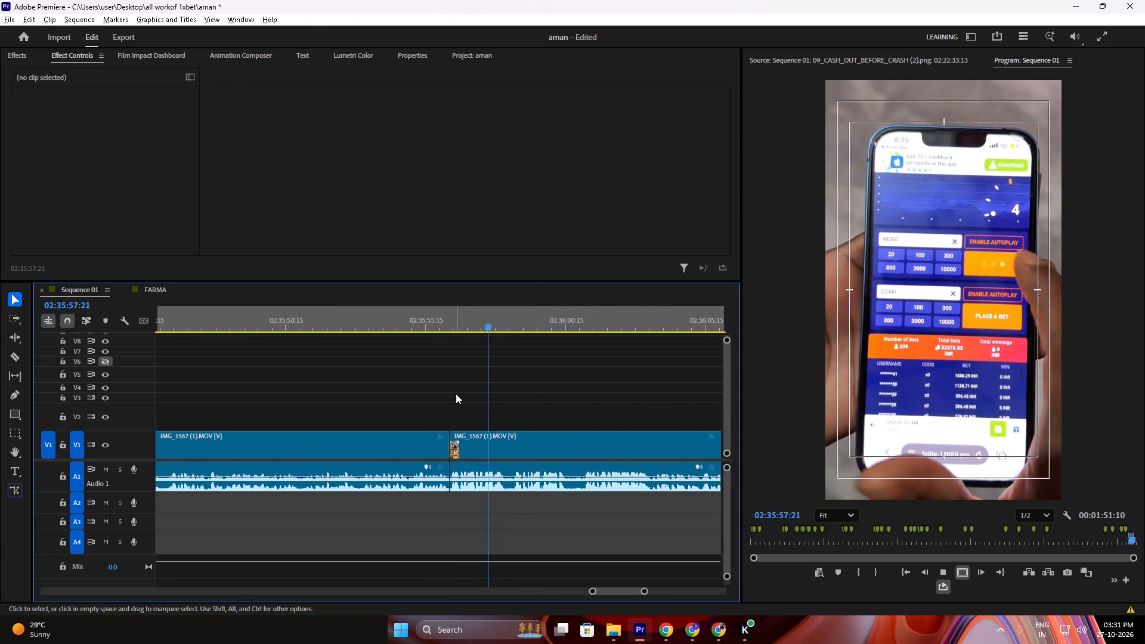
{"action": "scroll", "coordinate": [456, 394], "scroll_direction": "down", "scroll_amount": 5, "text": "alt"}
{"action": "scroll", "coordinate": [474, 391], "scroll_direction": "up", "scroll_amount": 7, "text": "alt"}
{"action": "key", "text": "space"}
{"action": "scroll", "coordinate": [474, 391], "scroll_direction": "down", "scroll_amount": 13, "text": "alt"}
{"action": "scroll", "coordinate": [474, 391], "scroll_direction": "up", "scroll_amount": 1}
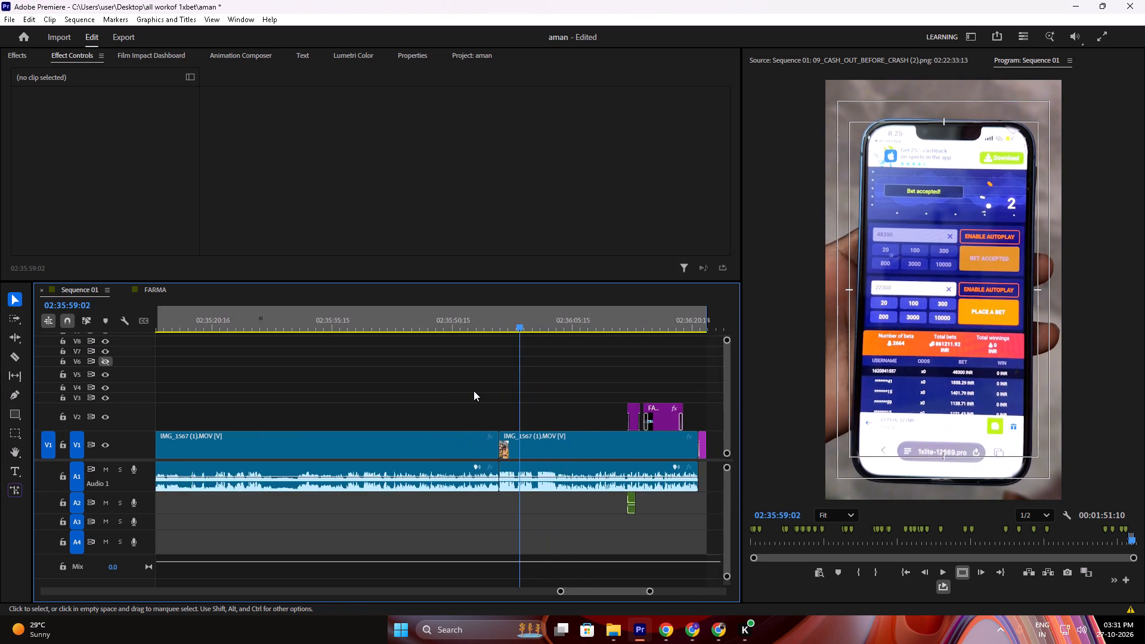
Copy the Quick Demo Gameplay overlay, its V3 transition clip and their A2 and A3 sounds from the preceding edit onto the phone close-up cut.
{"action": "scroll", "coordinate": [474, 391], "scroll_direction": "up", "scroll_amount": 2}
{"action": "scroll", "coordinate": [474, 391], "scroll_direction": "down", "scroll_amount": 11, "text": "alt"}
{"action": "scroll", "coordinate": [464, 388], "scroll_direction": "up", "scroll_amount": 9, "text": "alt"}
{"action": "scroll", "coordinate": [260, 416], "scroll_direction": "up", "scroll_amount": 4, "text": "alt"}
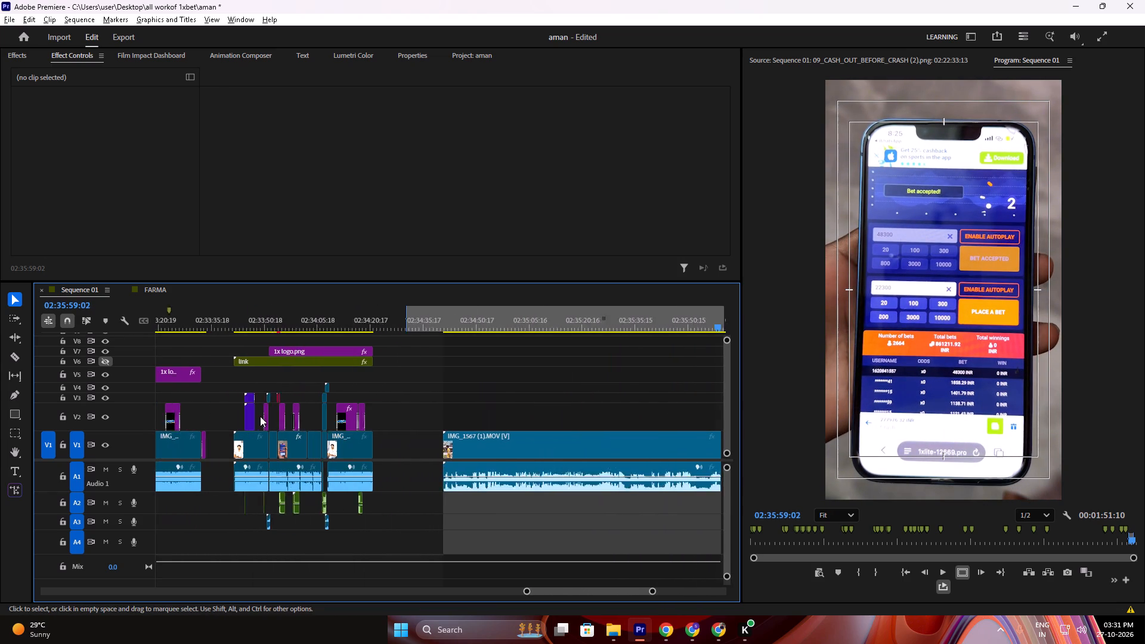
{"action": "scroll", "coordinate": [260, 416], "scroll_direction": "up", "scroll_amount": 8, "text": "alt"}
{"action": "left_click_drag", "start_coordinate": [287, 380], "coordinate": [273, 408], "text": "shift"}
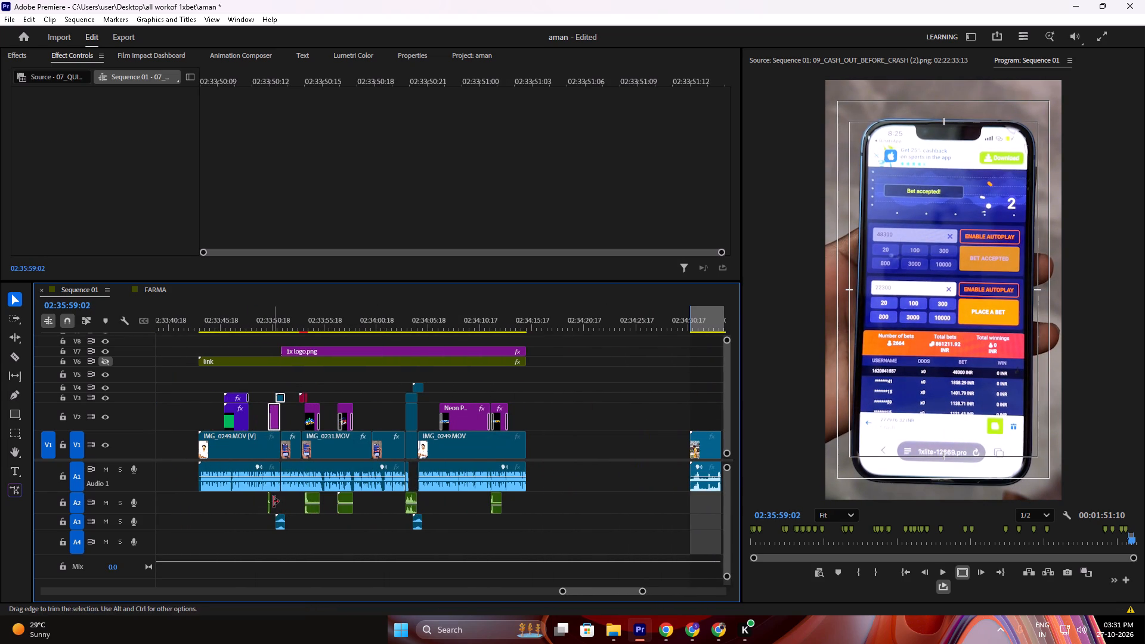
{"action": "left_click_drag", "start_coordinate": [292, 494], "coordinate": [267, 522], "text": "shift"}
{"action": "left_click_drag", "start_coordinate": [276, 423], "coordinate": [440, 423], "text": "alt"}
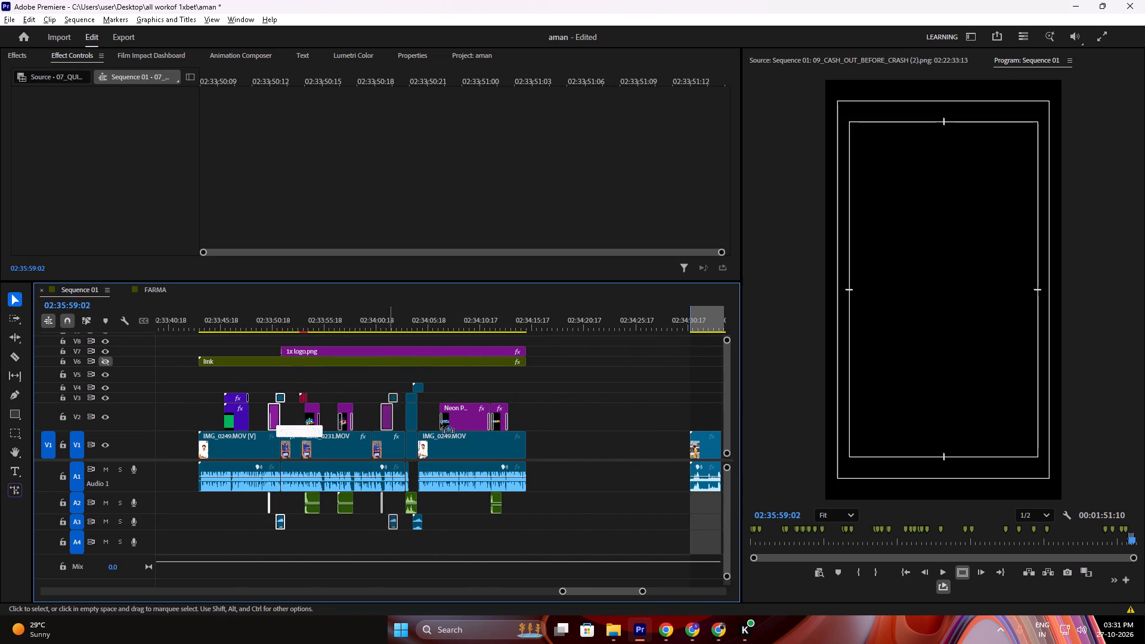
{"action": "left_click_drag", "start_coordinate": [440, 423], "coordinate": [718, 419], "text": "alt"}
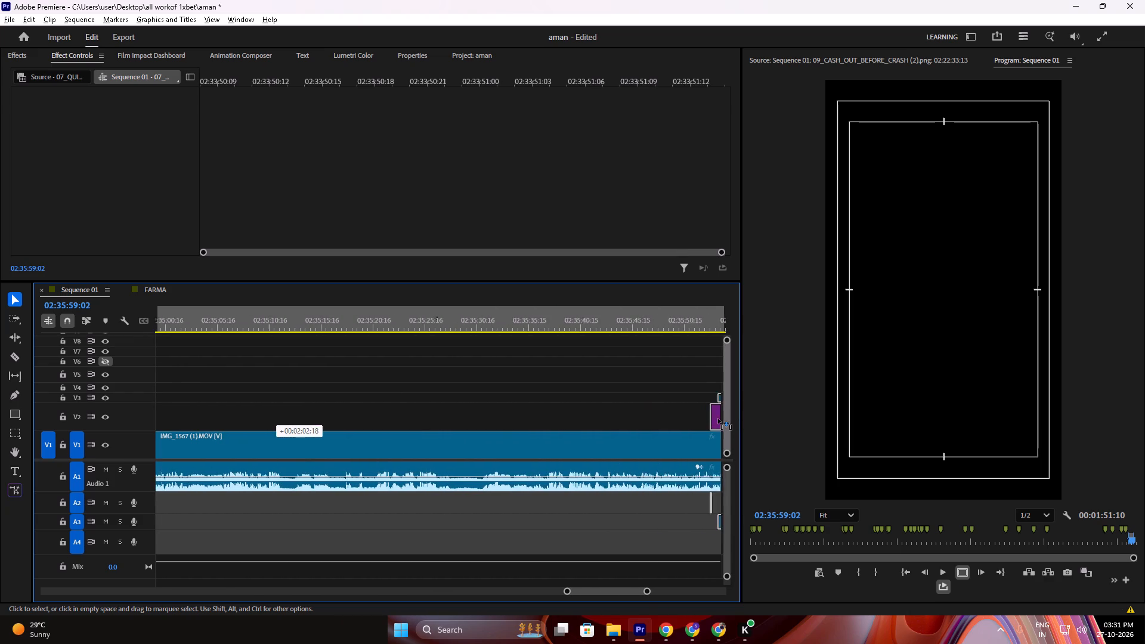
{"action": "left_click_drag", "start_coordinate": [718, 419], "coordinate": [540, 413], "text": "alt"}
Play from the copied Quick Demo Gameplay overlay through the phone gameplay to review it up to the win.
{"action": "left_click", "coordinate": [528, 307]}
{"action": "key", "text": "space"}
{"action": "left_click", "coordinate": [563, 359]}
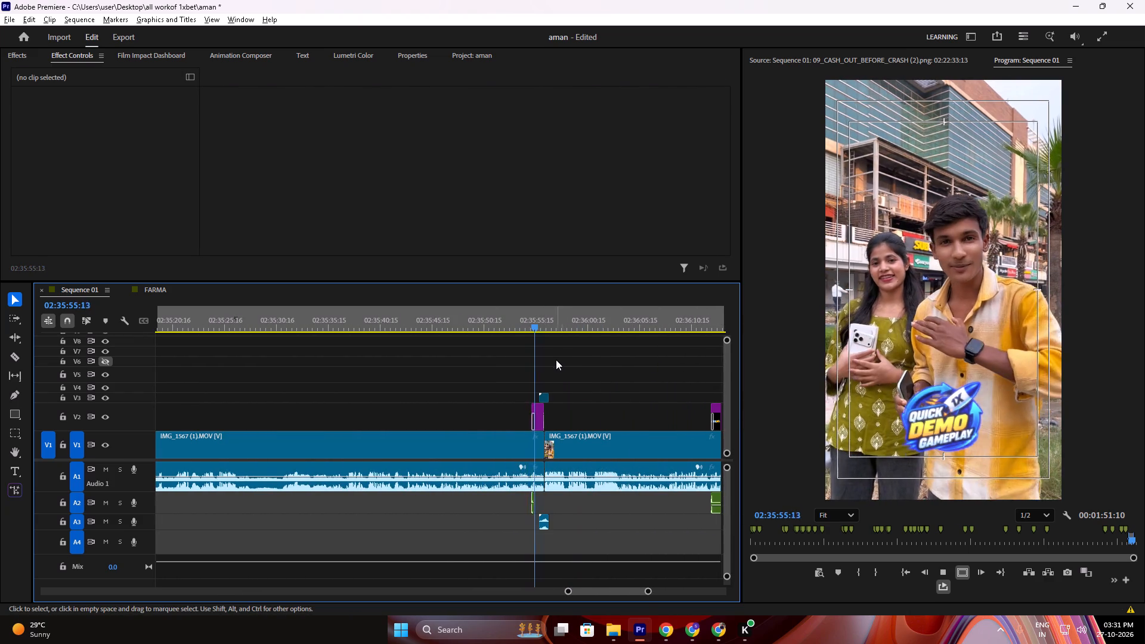
{"action": "scroll", "coordinate": [556, 360], "scroll_direction": "up", "scroll_amount": 18, "text": "alt"}
{"action": "scroll", "coordinate": [539, 361], "scroll_direction": "down", "scroll_amount": 18, "text": "alt"}
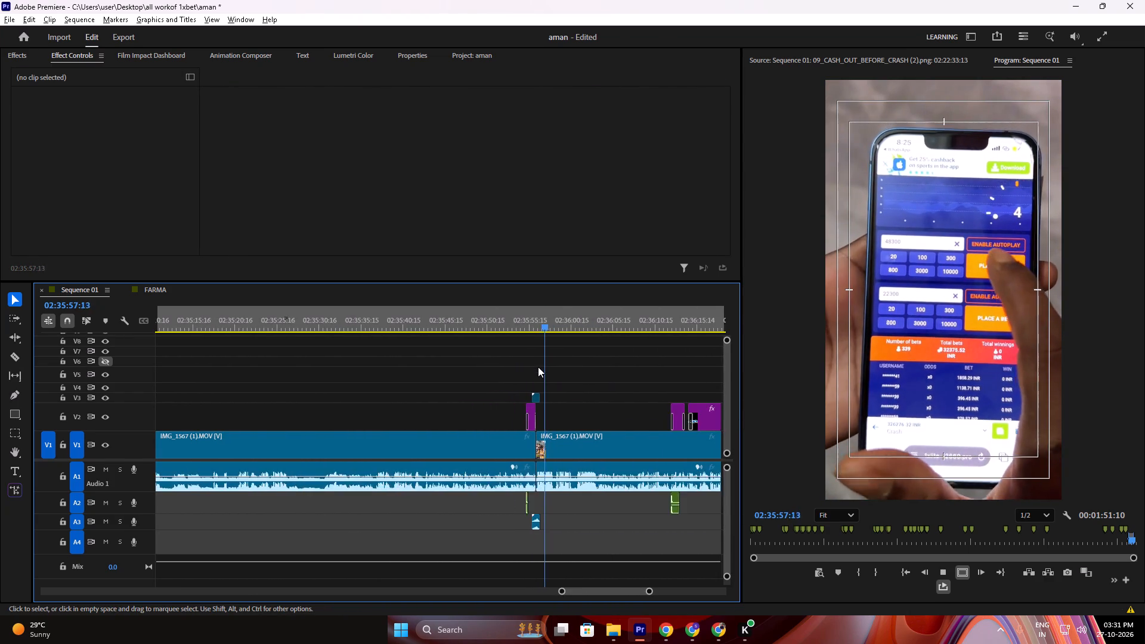
{"action": "scroll", "coordinate": [538, 367], "scroll_direction": "down", "scroll_amount": 18, "text": "alt"}
{"action": "scroll", "coordinate": [558, 383], "scroll_direction": "up", "scroll_amount": 20, "text": "alt"}
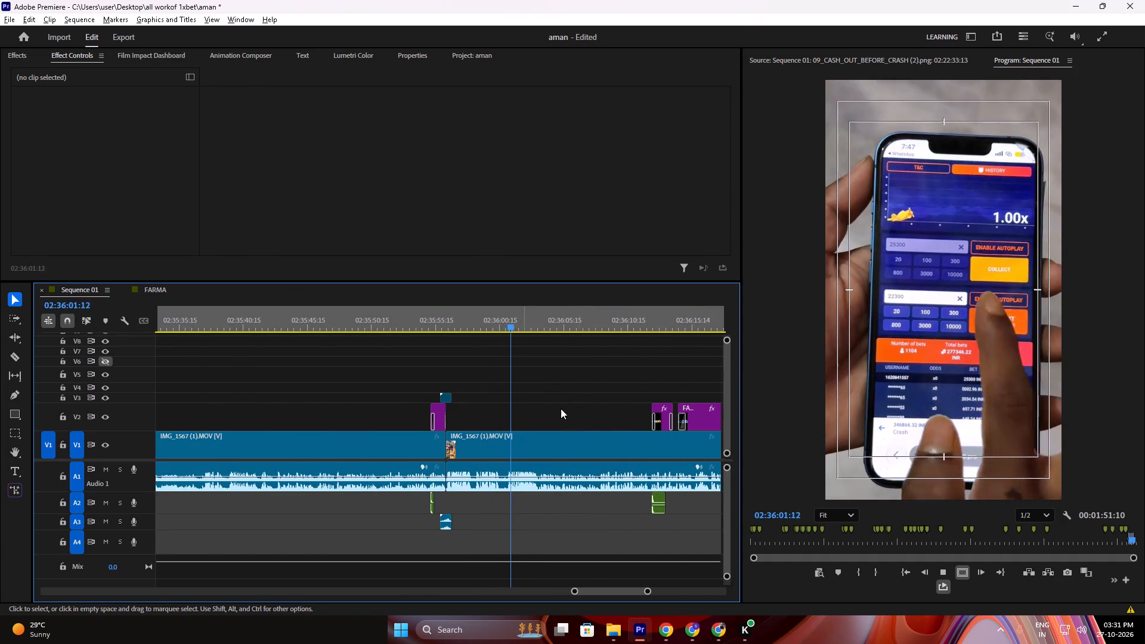
{"action": "scroll", "coordinate": [564, 385], "scroll_direction": "down", "scroll_amount": 4, "text": "alt"}
{"action": "scroll", "coordinate": [555, 360], "scroll_direction": "up", "scroll_amount": 3, "text": "alt"}
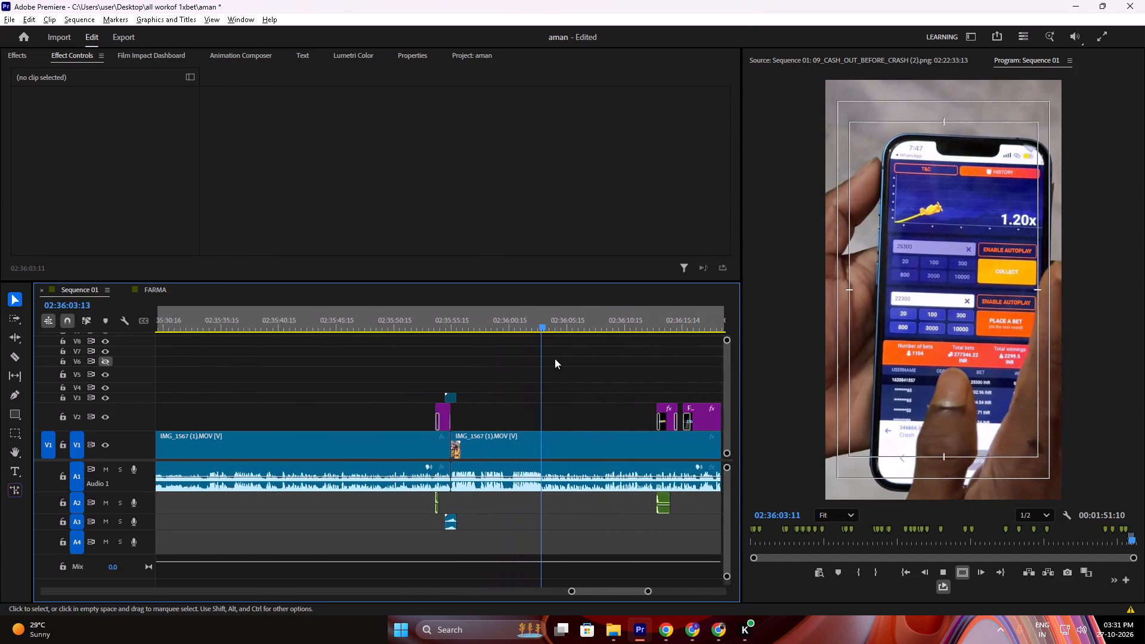
{"action": "scroll", "coordinate": [555, 358], "scroll_direction": "up", "scroll_amount": 9, "text": "alt"}
{"action": "scroll", "coordinate": [555, 358], "scroll_direction": "down", "scroll_amount": 5}
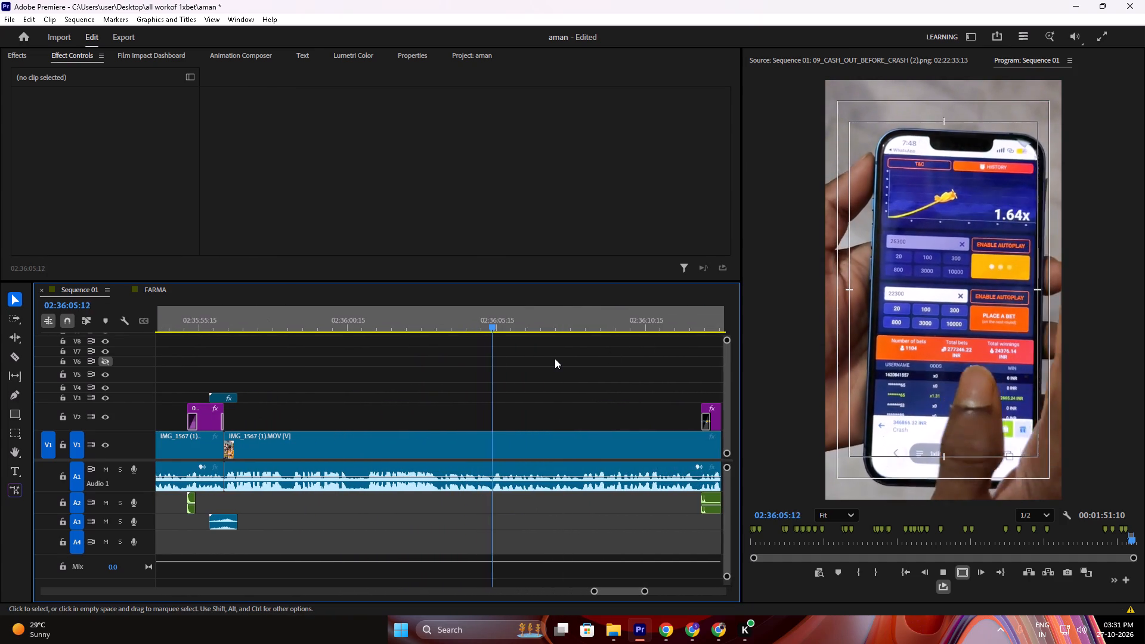
{"action": "scroll", "coordinate": [555, 358], "scroll_direction": "up", "scroll_amount": 6, "text": "alt"}
{"action": "key", "text": "space"}
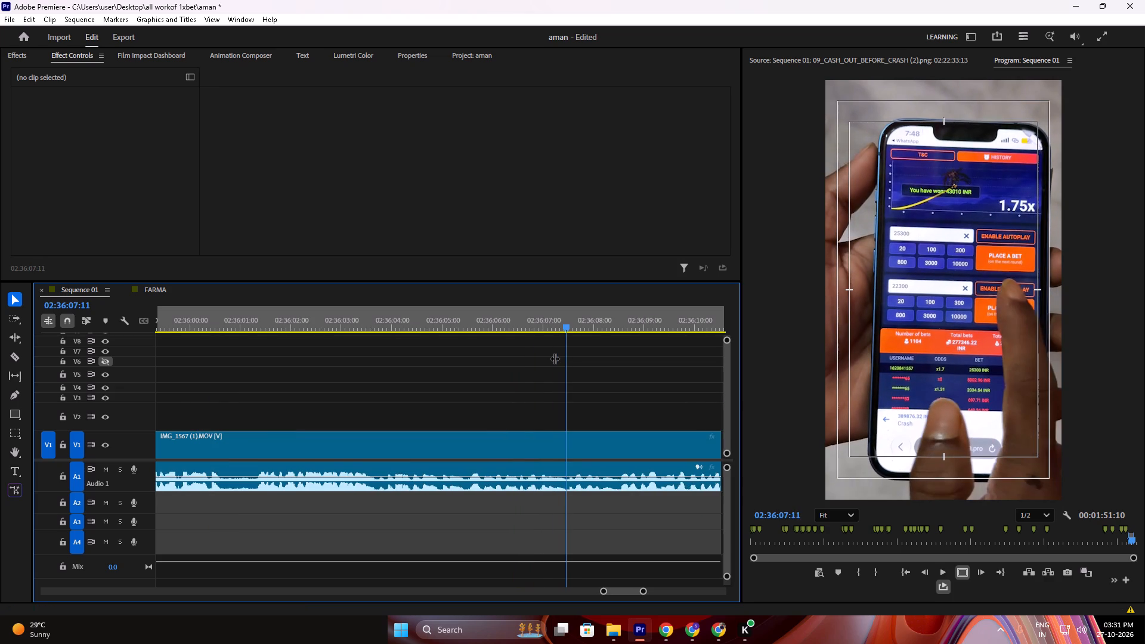
Insert a frame hold segment in IMG_1567 (1).MOV at 02:36:08:00, near the end of the phone close-up.
{"action": "key", "text": "space"}
{"action": "scroll", "coordinate": [540, 379], "scroll_direction": "down", "scroll_amount": 6}
{"action": "key", "text": "space"}
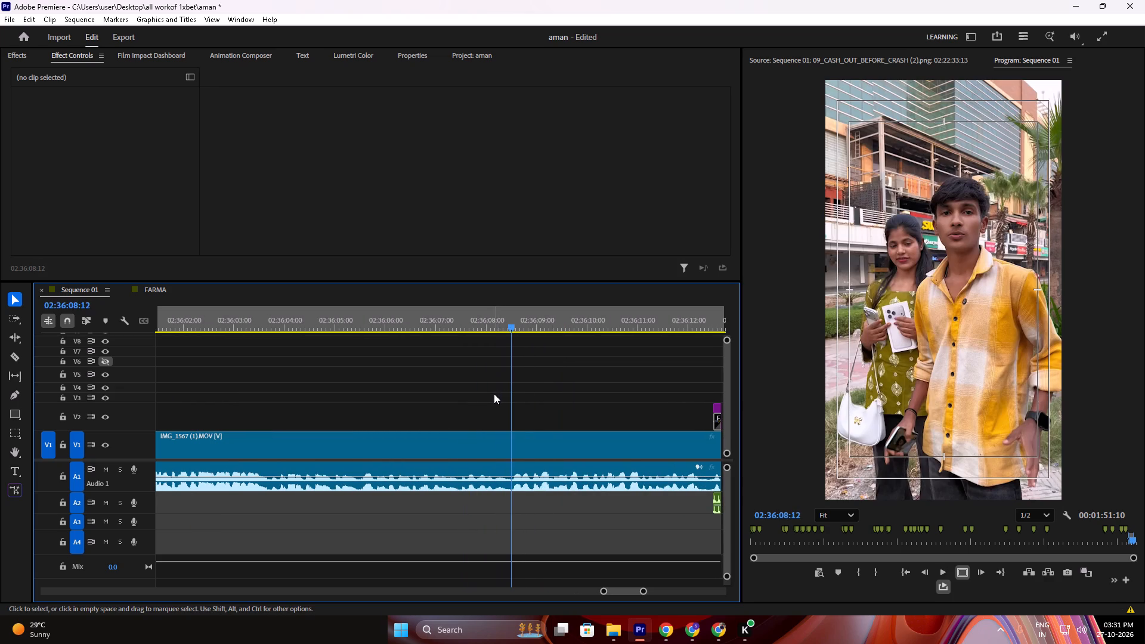
{"action": "left_click_drag", "start_coordinate": [472, 307], "coordinate": [440, 317]}
{"action": "key", "text": "space"}
{"action": "scroll", "coordinate": [486, 373], "scroll_direction": "up", "scroll_amount": 6, "text": "alt"}
{"action": "key", "text": "space"}
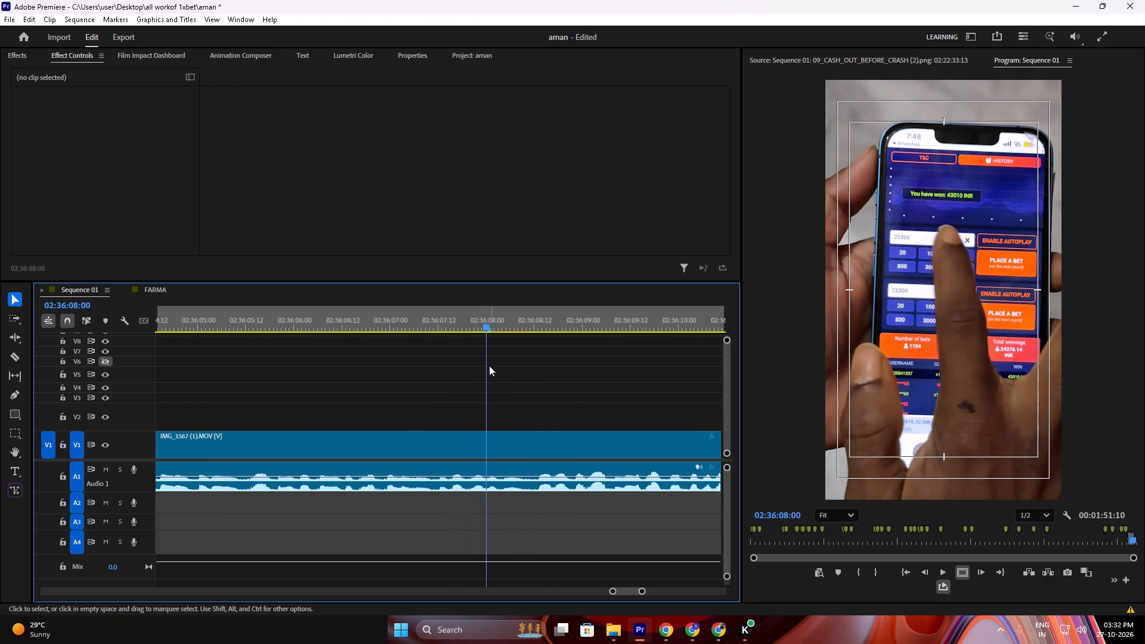
{"action": "left_click", "coordinate": [481, 429]}
{"action": "left_click", "coordinate": [481, 432]}
{"action": "right_click", "coordinate": [481, 432]}
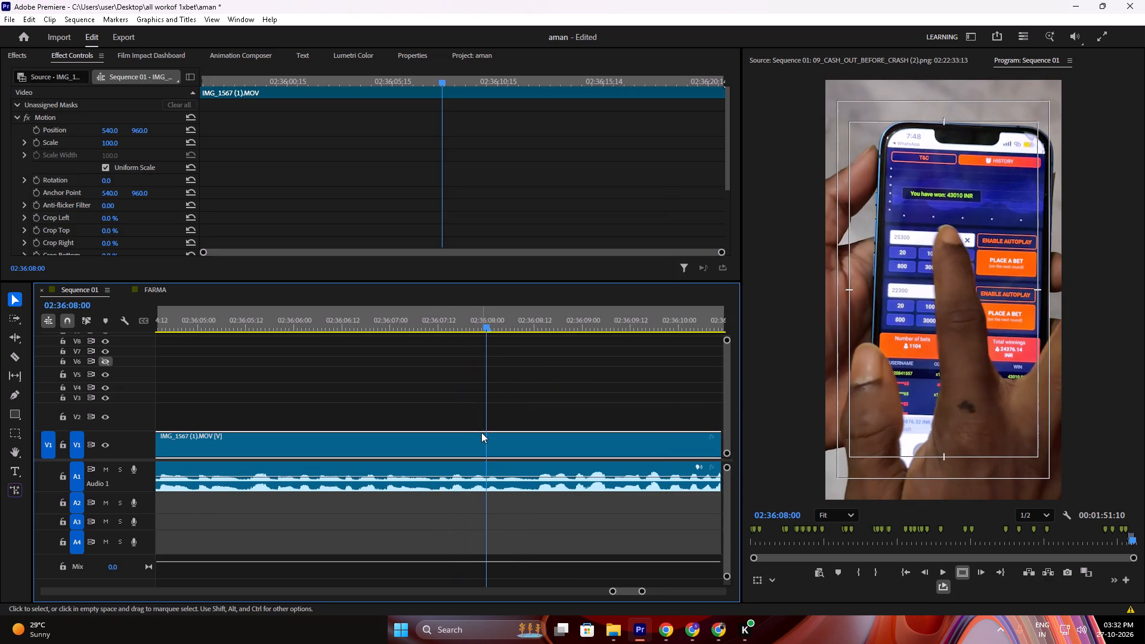
{"action": "left_click", "coordinate": [518, 435]}
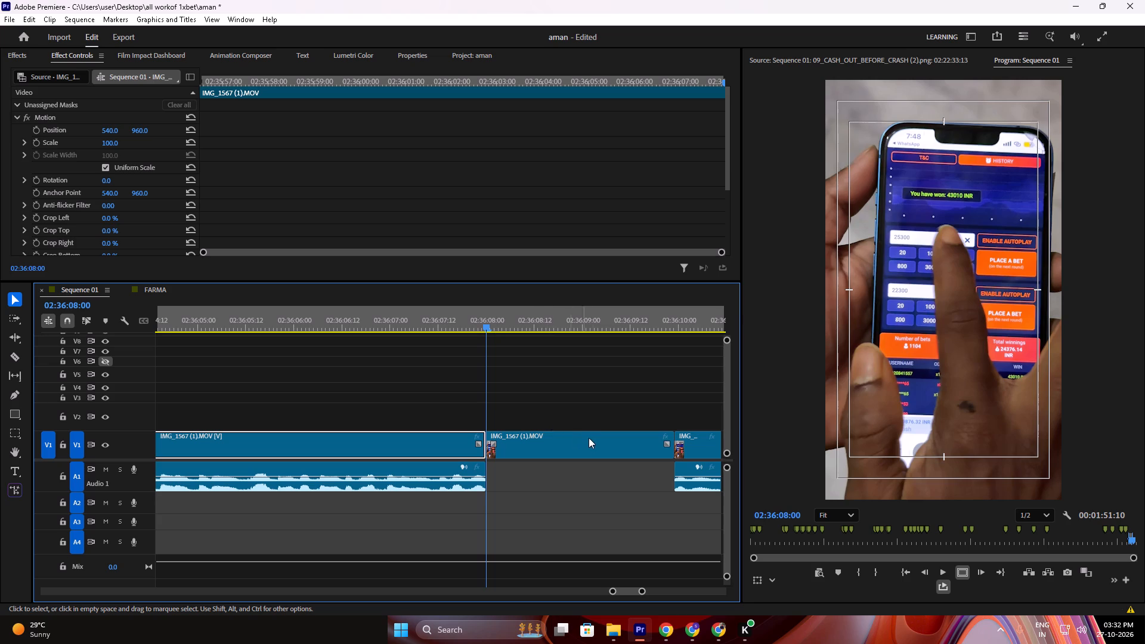
Shorten the frame hold segment to about one second and ripple delete the gap after it.
{"action": "left_click", "coordinate": [591, 438]}
{"action": "left_click_drag", "start_coordinate": [673, 442], "coordinate": [583, 442]}
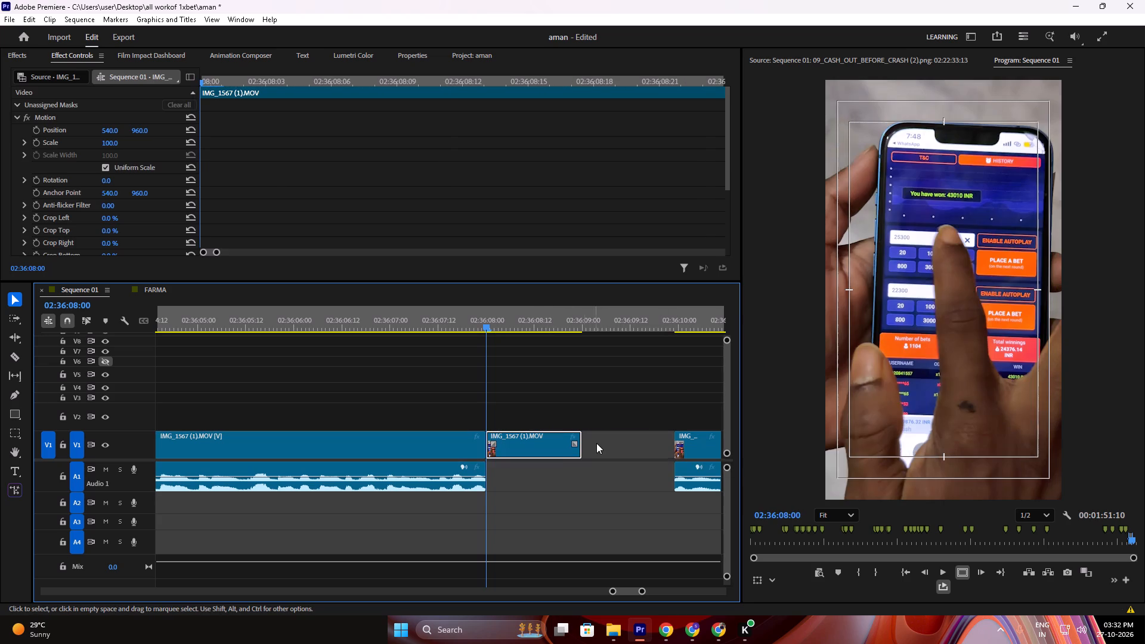
{"action": "left_click", "coordinate": [598, 442]}
{"action": "right_click", "coordinate": [598, 442]}
{"action": "left_click", "coordinate": [615, 444]}
Split the IMG_1567 (1).MOV clip after the frame hold at 02:36:09:10, where the phone close-up ends.
{"action": "key", "text": "space"}
{"action": "scroll", "coordinate": [591, 427], "scroll_direction": "down", "scroll_amount": 6}
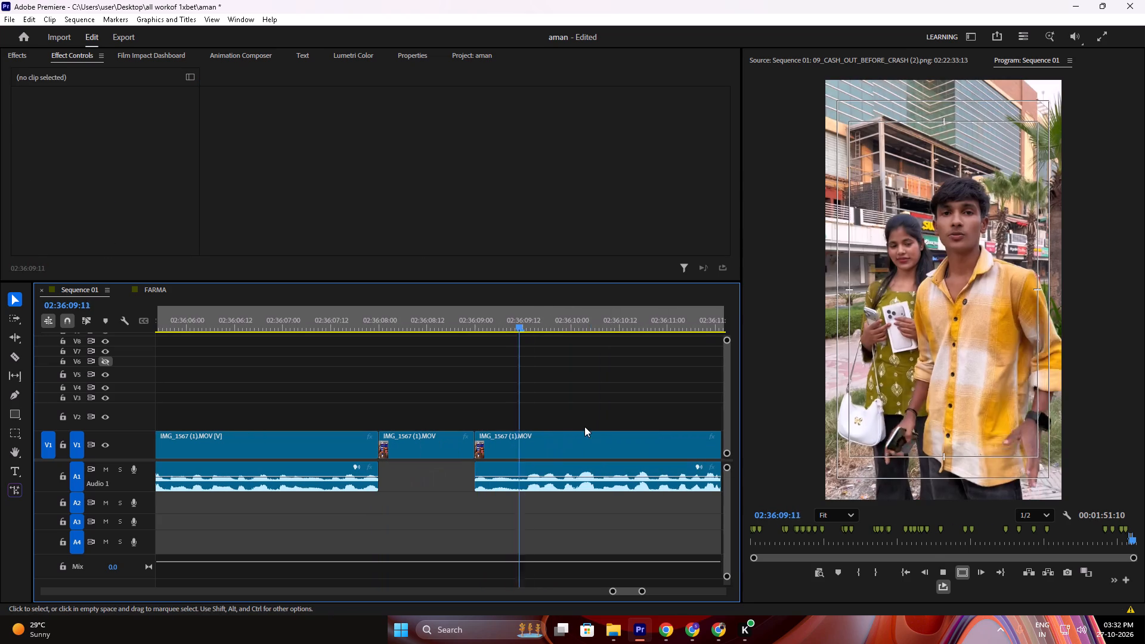
{"action": "key", "text": "space"}
{"action": "left_click_drag", "start_coordinate": [513, 318], "coordinate": [479, 325]}
{"action": "key", "text": "space"}
{"action": "key", "text": "space"}
{"action": "left_click_drag", "start_coordinate": [515, 327], "coordinate": [513, 327]}
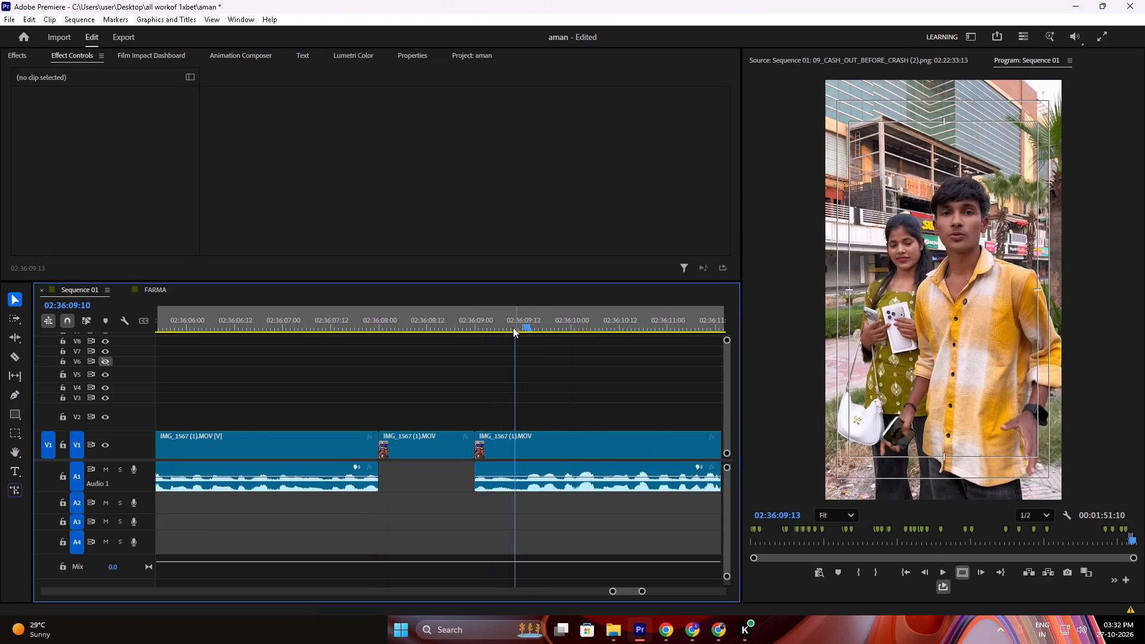
{"action": "left_click_drag", "start_coordinate": [513, 327], "coordinate": [522, 332]}
{"action": "left_click_drag", "start_coordinate": [528, 327], "coordinate": [522, 327]}
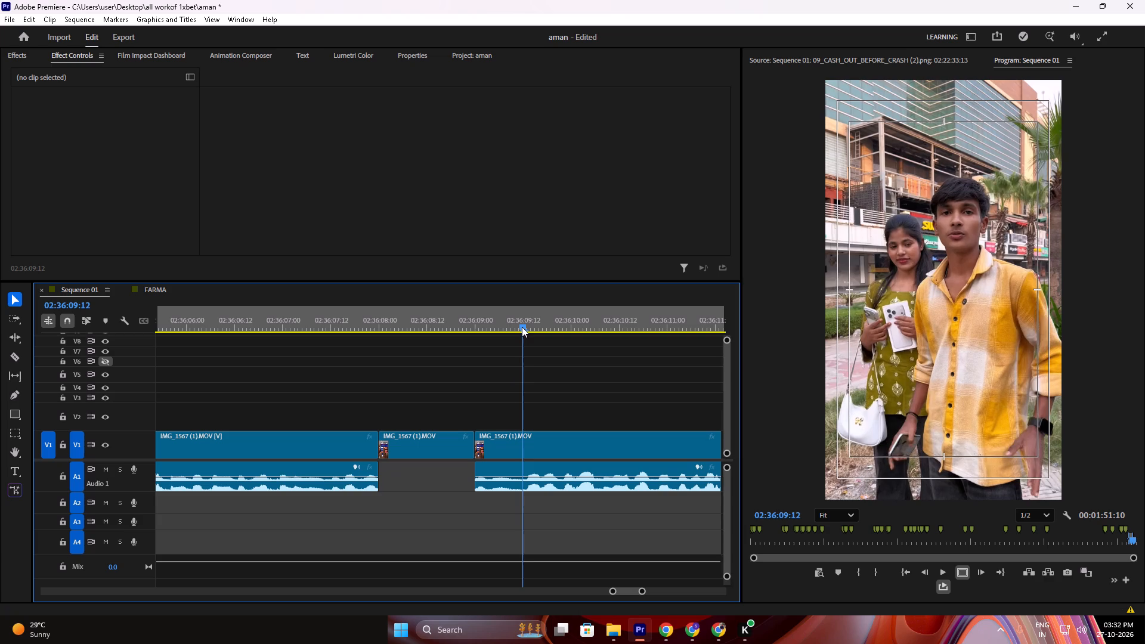
{"action": "left_click_drag", "start_coordinate": [522, 327], "coordinate": [516, 327]}
{"action": "key", "text": "a"}
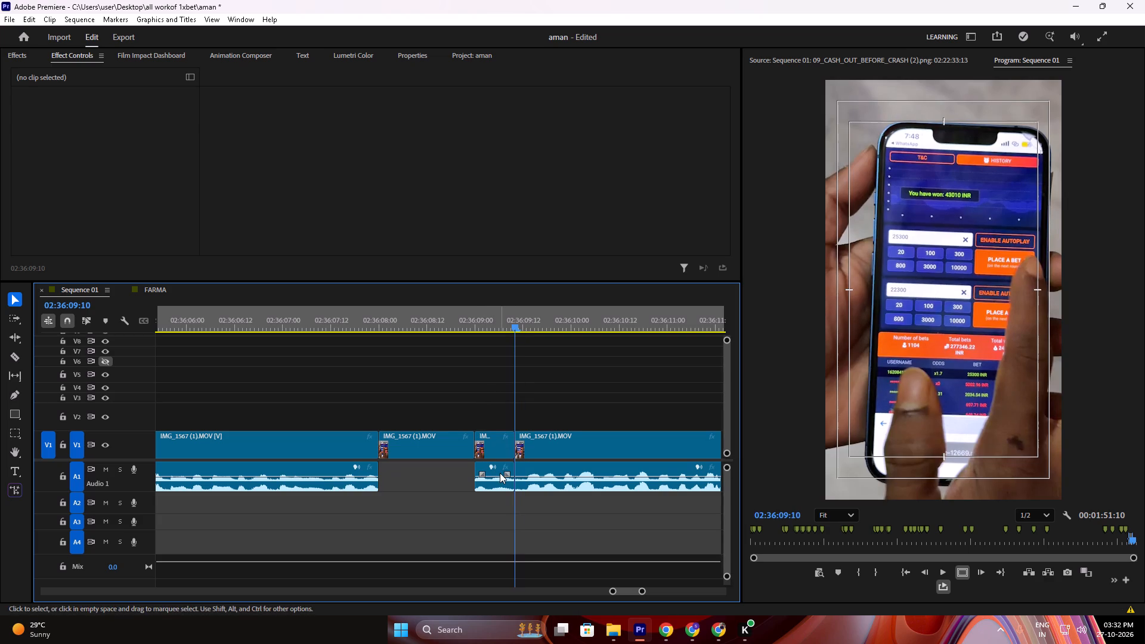
Move the short leftover piece's audio under the start of the frame hold and ripple delete its video.
{"action": "left_click_drag", "start_coordinate": [500, 473], "coordinate": [405, 465]}
{"action": "left_click", "coordinate": [491, 439]}
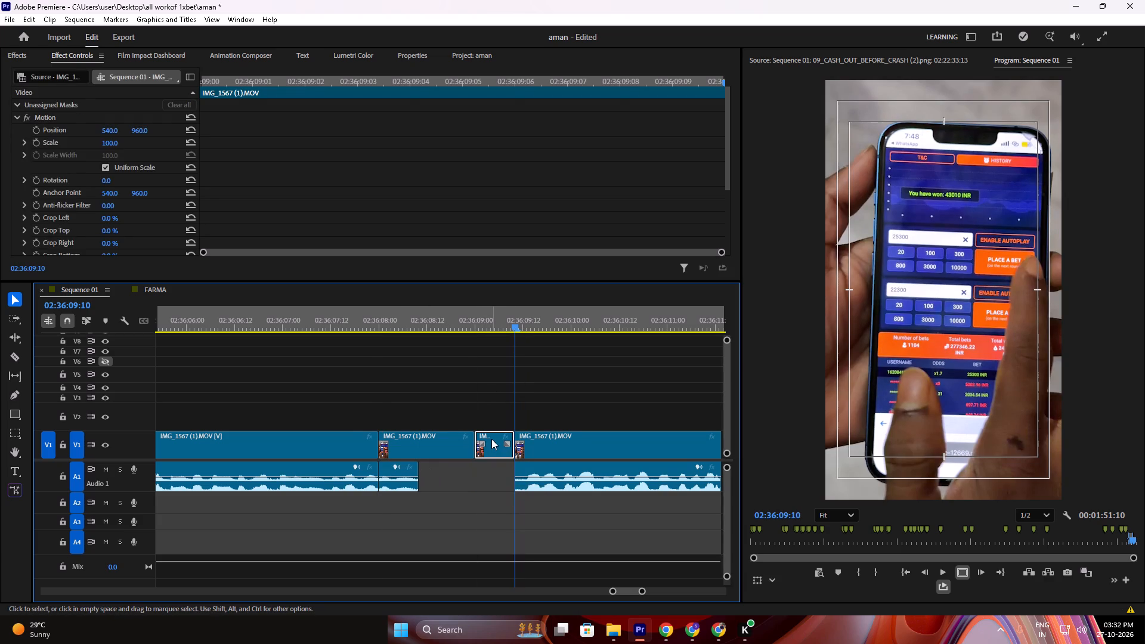
{"action": "key", "text": "s"}
Copy the preceding edit's gameplay overlays, circle, confetti and transition clips with their A2 and A3 sounds, aligning them with the frame hold ending at 02:36:09:00.
{"action": "scroll", "coordinate": [431, 371], "scroll_direction": "down", "scroll_amount": 13, "text": "alt"}
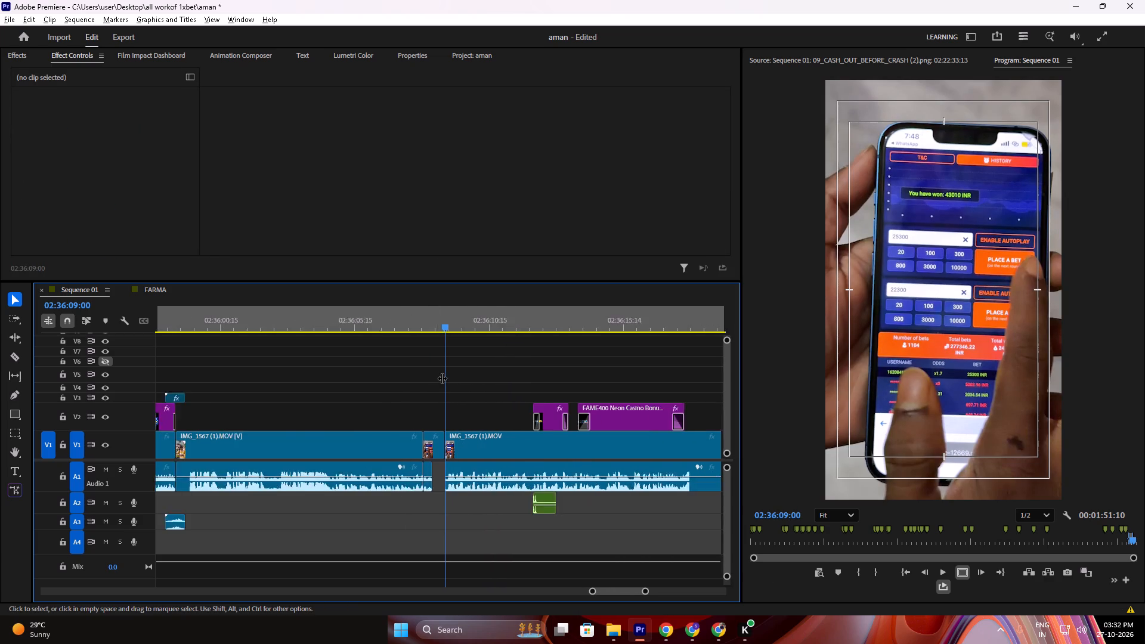
{"action": "scroll", "coordinate": [442, 378], "scroll_direction": "down", "scroll_amount": 5, "text": "alt"}
{"action": "scroll", "coordinate": [447, 384], "scroll_direction": "up", "scroll_amount": 8}
{"action": "scroll", "coordinate": [432, 394], "scroll_direction": "down", "scroll_amount": 8}
{"action": "scroll", "coordinate": [421, 408], "scroll_direction": "up", "scroll_amount": 9}
{"action": "scroll", "coordinate": [421, 408], "scroll_direction": "down", "scroll_amount": 9, "text": "alt"}
{"action": "scroll", "coordinate": [380, 422], "scroll_direction": "up", "scroll_amount": 19}
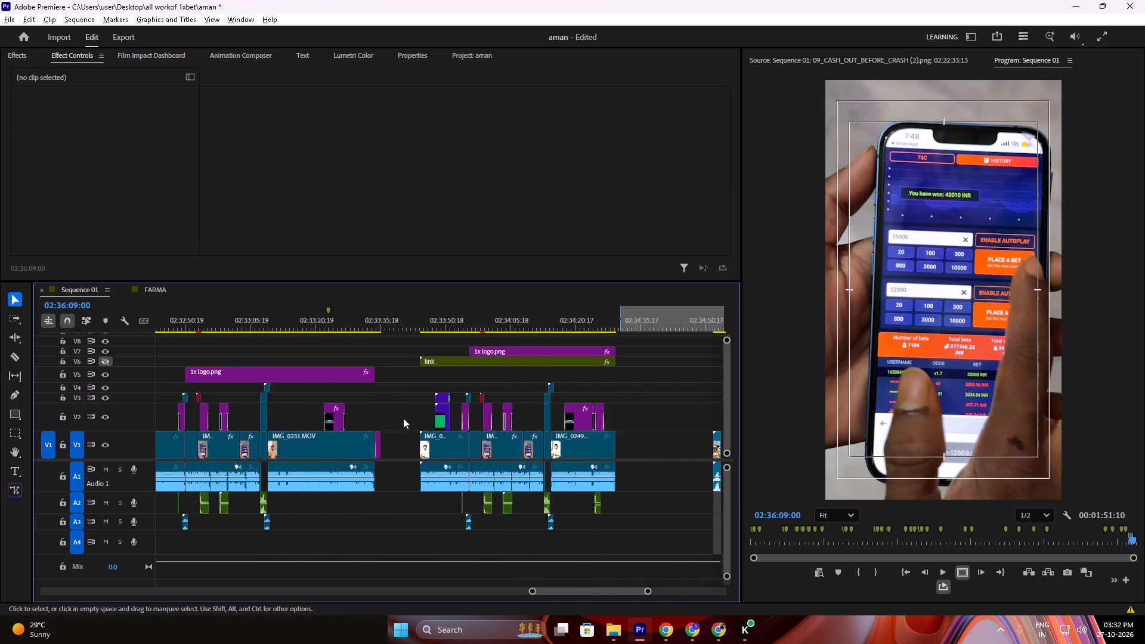
{"action": "scroll", "coordinate": [403, 418], "scroll_direction": "up", "scroll_amount": 9}
{"action": "scroll", "coordinate": [431, 407], "scroll_direction": "down", "scroll_amount": 9}
{"action": "left_click_drag", "start_coordinate": [398, 384], "coordinate": [525, 426], "text": "shift"}
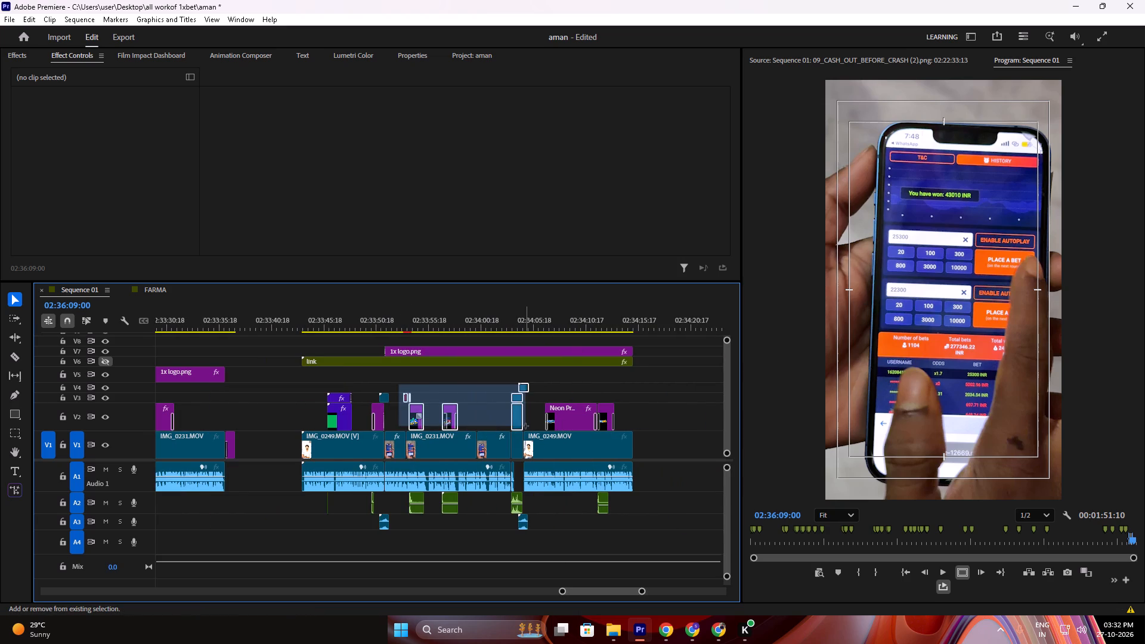
{"action": "left_click_drag", "start_coordinate": [525, 426], "coordinate": [528, 426], "text": "shift"}
{"action": "left_click_drag", "start_coordinate": [550, 537], "coordinate": [418, 502], "text": "shift"}
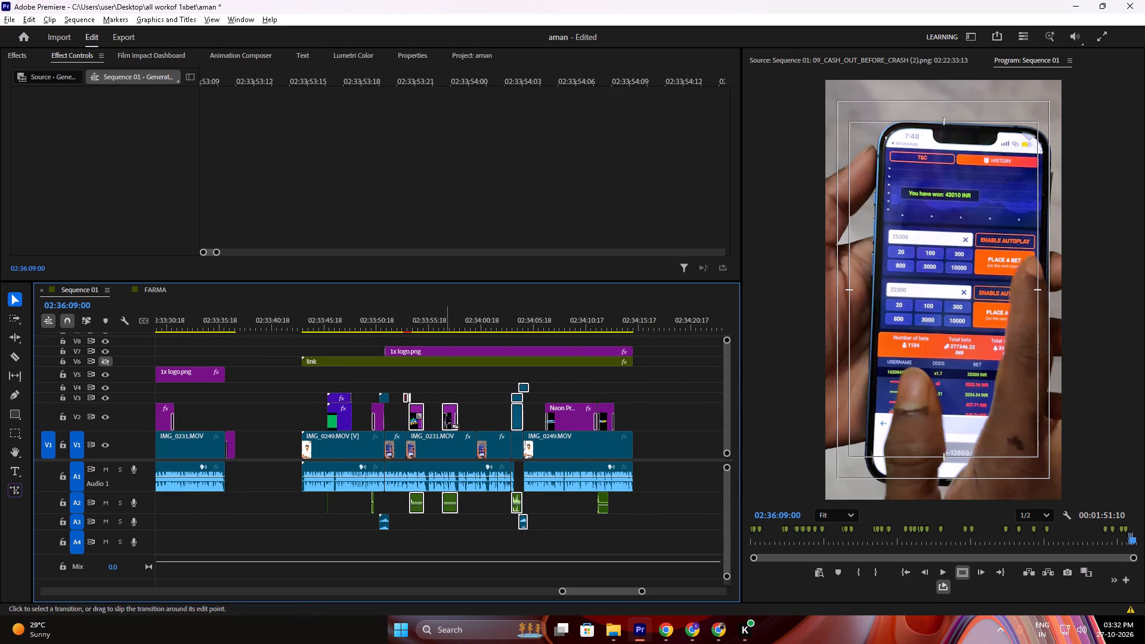
{"action": "left_click_drag", "start_coordinate": [452, 409], "coordinate": [724, 413], "text": "alt"}
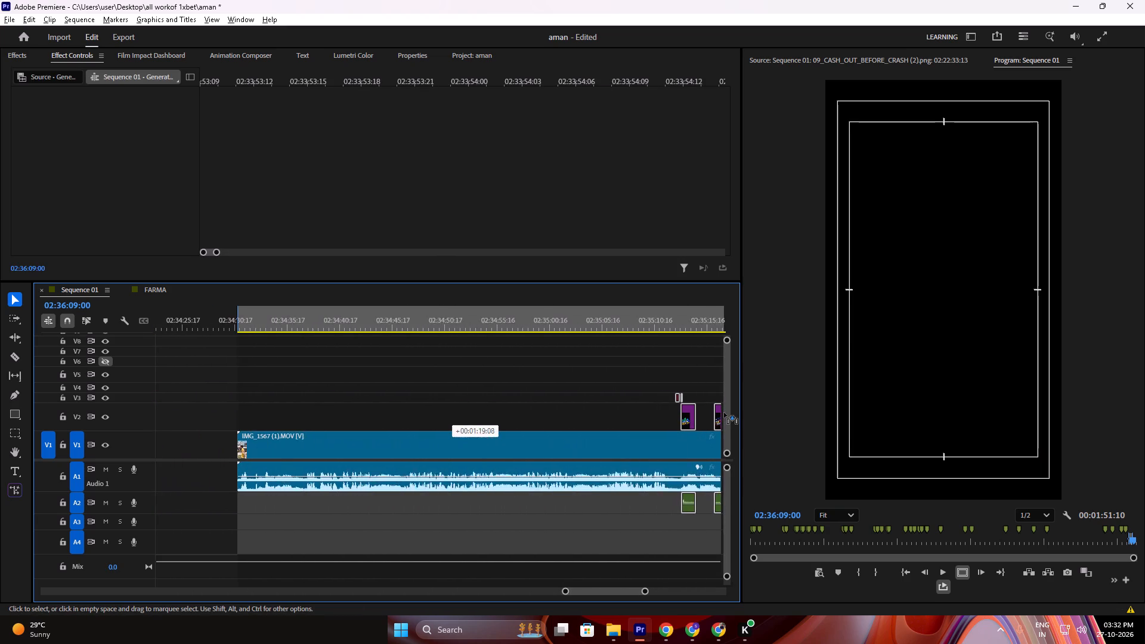
{"action": "left_click_drag", "start_coordinate": [724, 413], "coordinate": [406, 426], "text": "alt"}
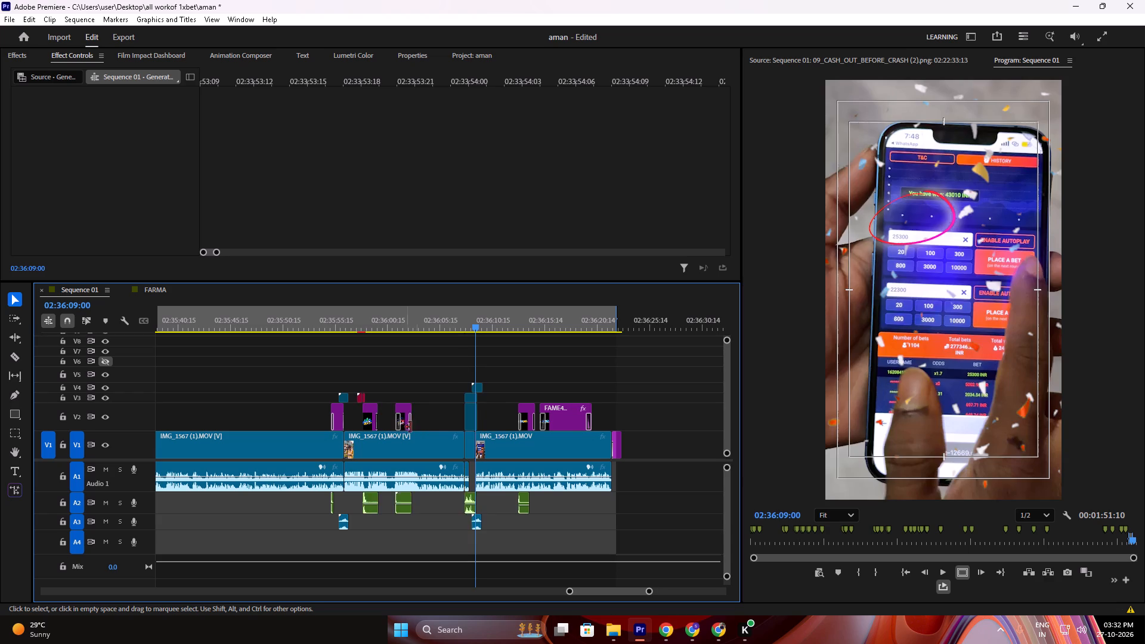
Shift the last IMG_1567 (1).MOV clip and everything following it forward to start where the circle and confetti overlays end.
{"action": "scroll", "coordinate": [440, 417], "scroll_direction": "up", "scroll_amount": 12, "text": "alt"}
{"action": "scroll", "coordinate": [475, 408], "scroll_direction": "down", "scroll_amount": 8}
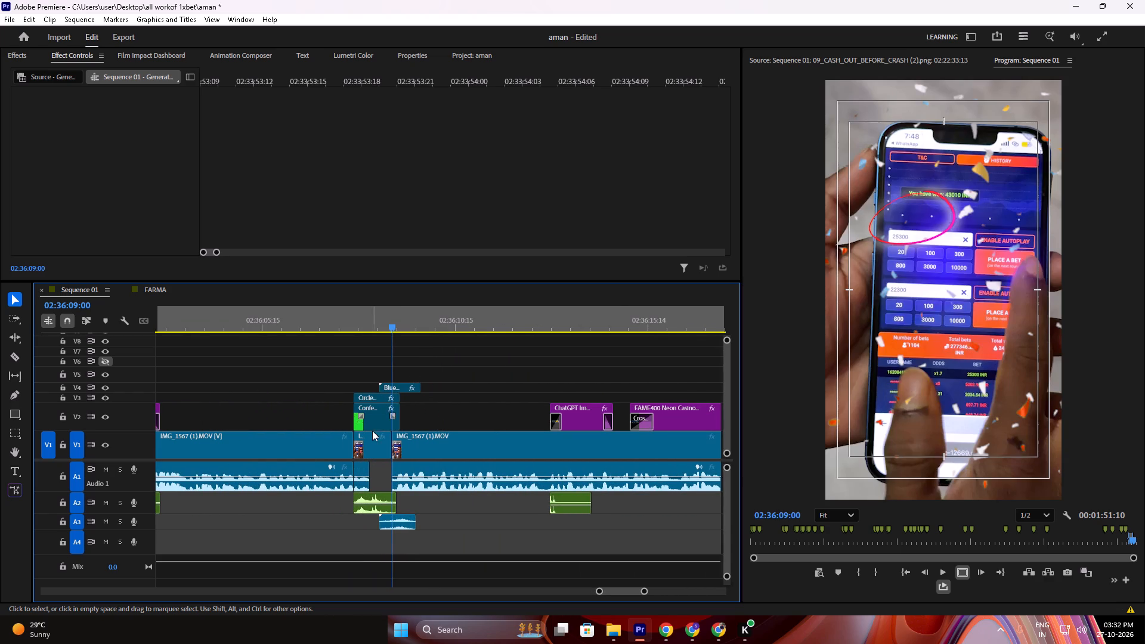
{"action": "scroll", "coordinate": [372, 431], "scroll_direction": "up", "scroll_amount": 7, "text": "alt"}
{"action": "left_click_drag", "start_coordinate": [488, 414], "coordinate": [527, 484]}
{"action": "scroll", "coordinate": [469, 469], "scroll_direction": "down", "scroll_amount": 8, "text": "alt"}
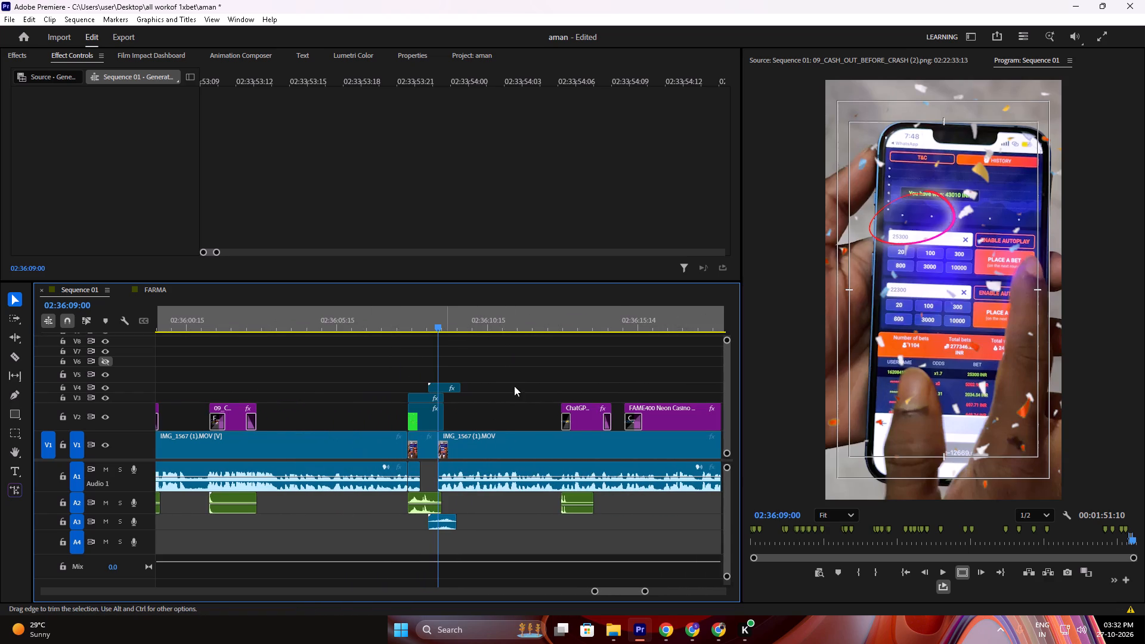
{"action": "left_click_drag", "start_coordinate": [516, 368], "coordinate": [667, 549]}
{"action": "scroll", "coordinate": [546, 490], "scroll_direction": "down", "scroll_amount": 11, "text": "alt"}
{"action": "left_click_drag", "start_coordinate": [539, 377], "coordinate": [624, 534]}
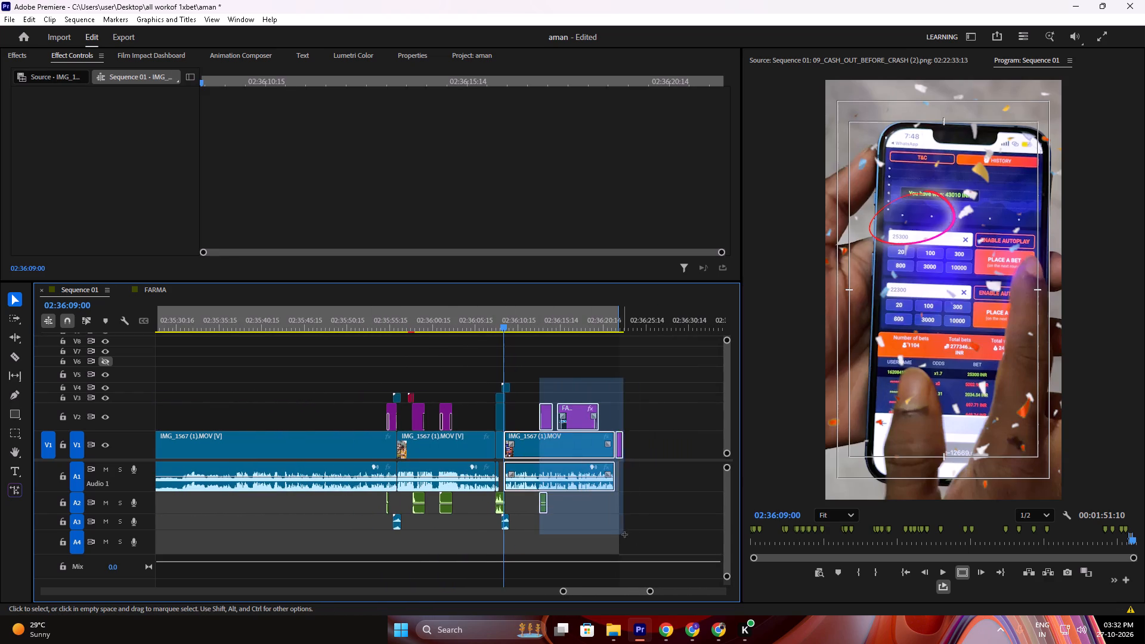
{"action": "left_click_drag", "start_coordinate": [624, 534], "coordinate": [638, 541]}
{"action": "scroll", "coordinate": [491, 471], "scroll_direction": "up", "scroll_amount": 7, "text": "alt"}
{"action": "left_click", "coordinate": [539, 442]}
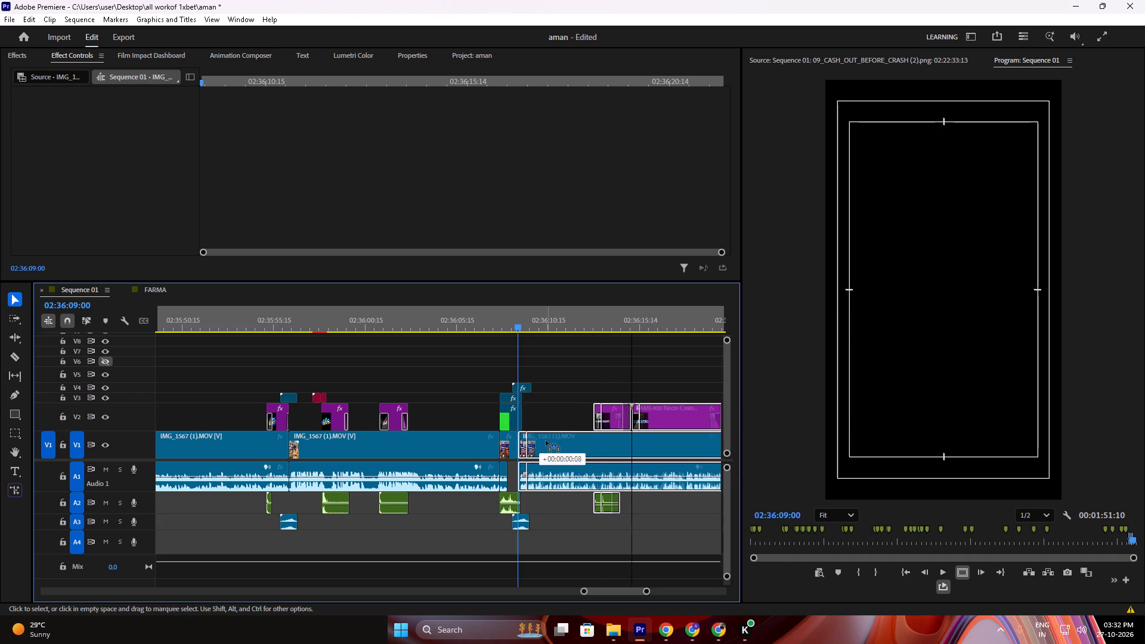
{"action": "scroll", "coordinate": [537, 440], "scroll_direction": "up", "scroll_amount": 7, "text": "alt"}
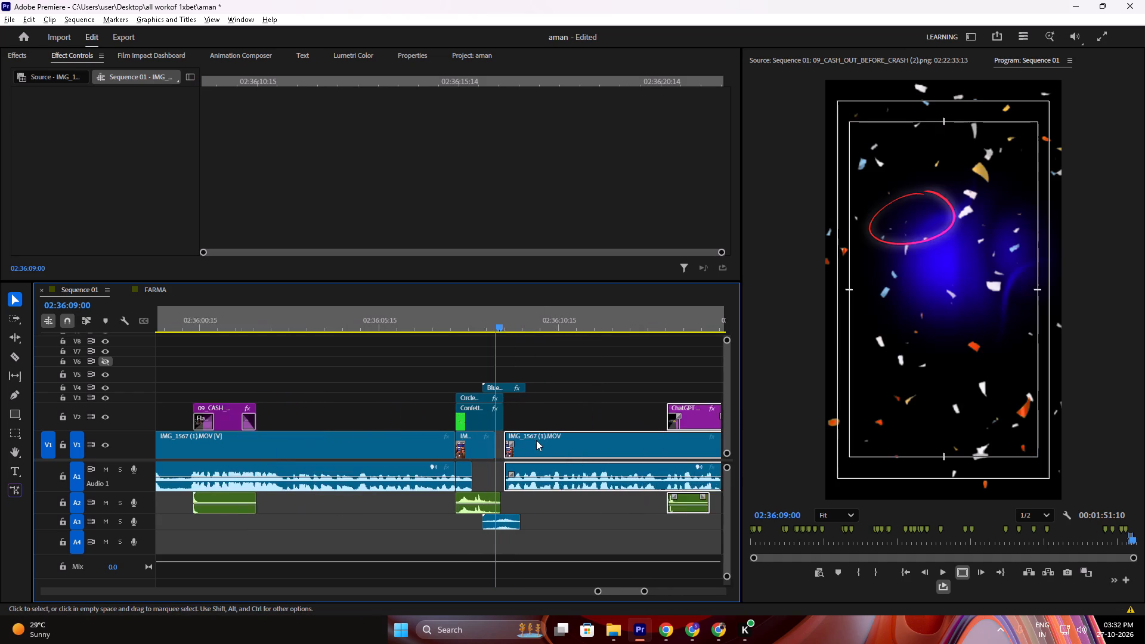
Extend the frame hold clip on V1 to close the gap before the last IMG_1567 (1).MOV clip.
{"action": "scroll", "coordinate": [536, 440], "scroll_direction": "up", "scroll_amount": 7, "text": "alt"}
{"action": "left_click", "coordinate": [467, 443]}
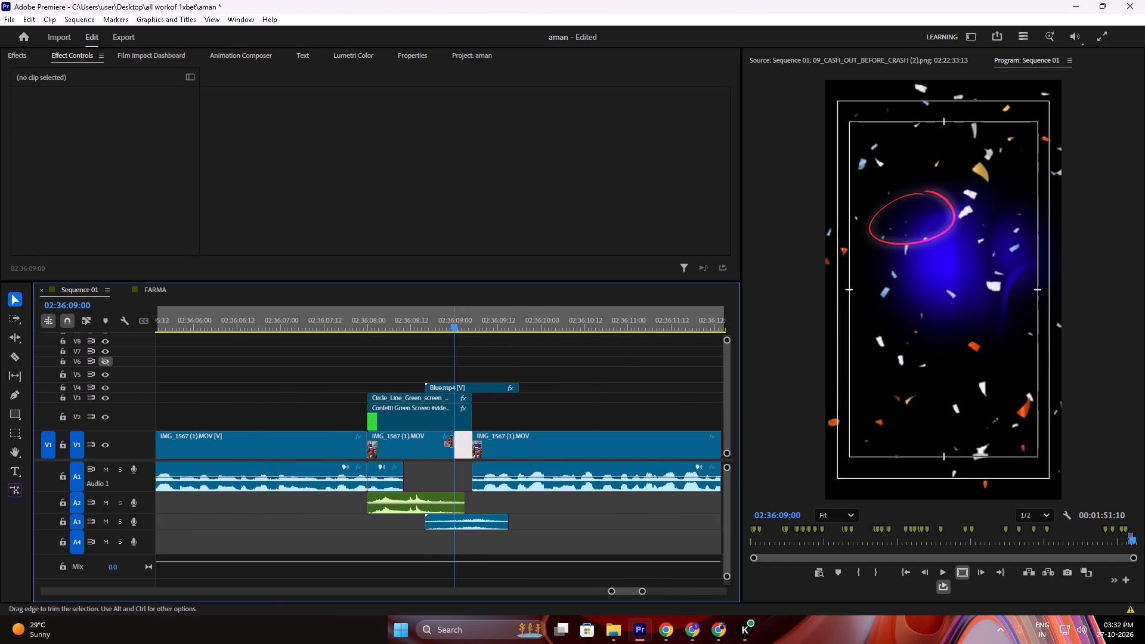
{"action": "left_click_drag", "start_coordinate": [452, 442], "coordinate": [485, 445]}
Reposition the circle overlay around the "You have won" message on the phone, at about position 527.9, 553.8.
{"action": "left_click_drag", "start_coordinate": [372, 321], "coordinate": [349, 321]}
{"action": "key", "text": "space"}
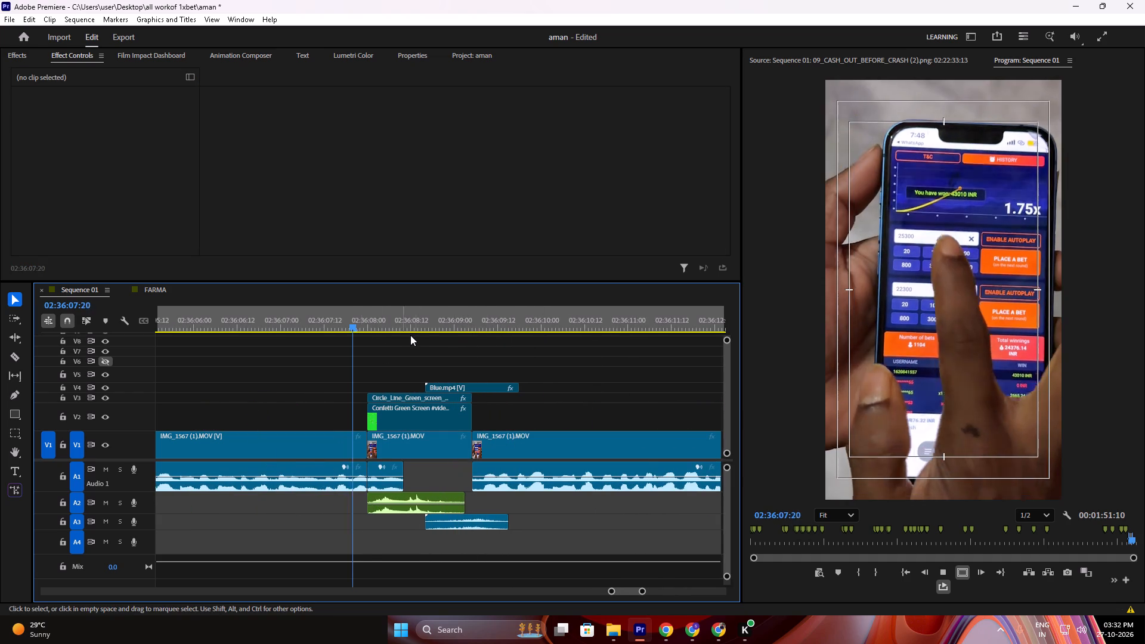
{"action": "left_click", "coordinate": [414, 333]}
{"action": "key", "text": "space"}
{"action": "left_click", "coordinate": [411, 404]}
{"action": "left_click", "coordinate": [410, 397]}
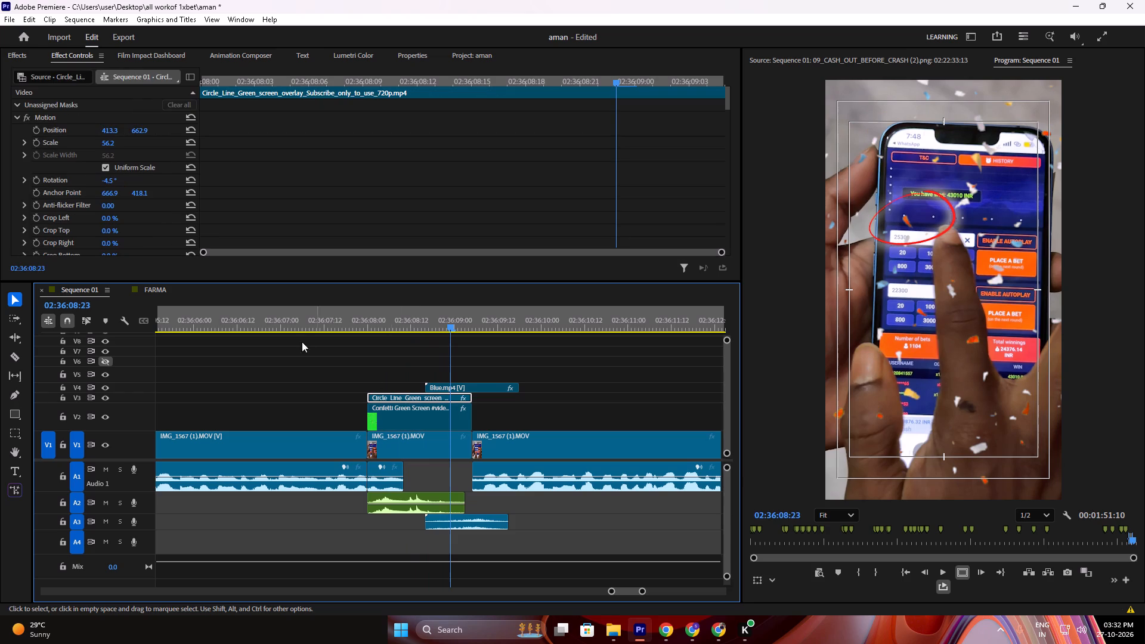
{"action": "left_click", "coordinate": [82, 126]}
{"action": "left_click_drag", "start_coordinate": [902, 218], "coordinate": [927, 196]}
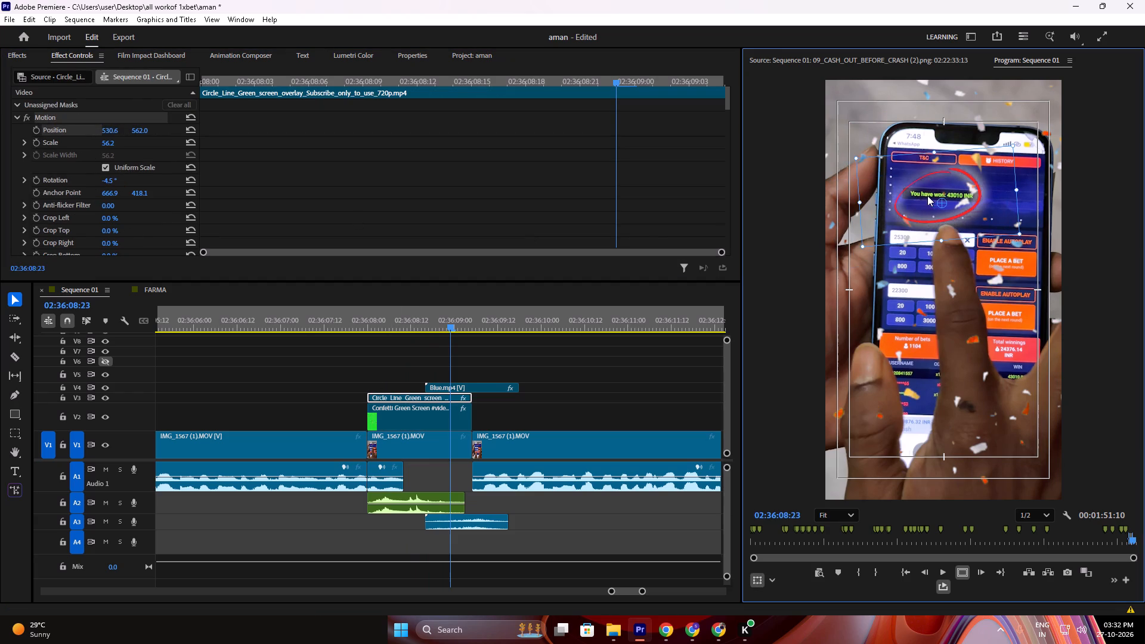
{"action": "left_click_drag", "start_coordinate": [927, 196], "coordinate": [927, 194]}
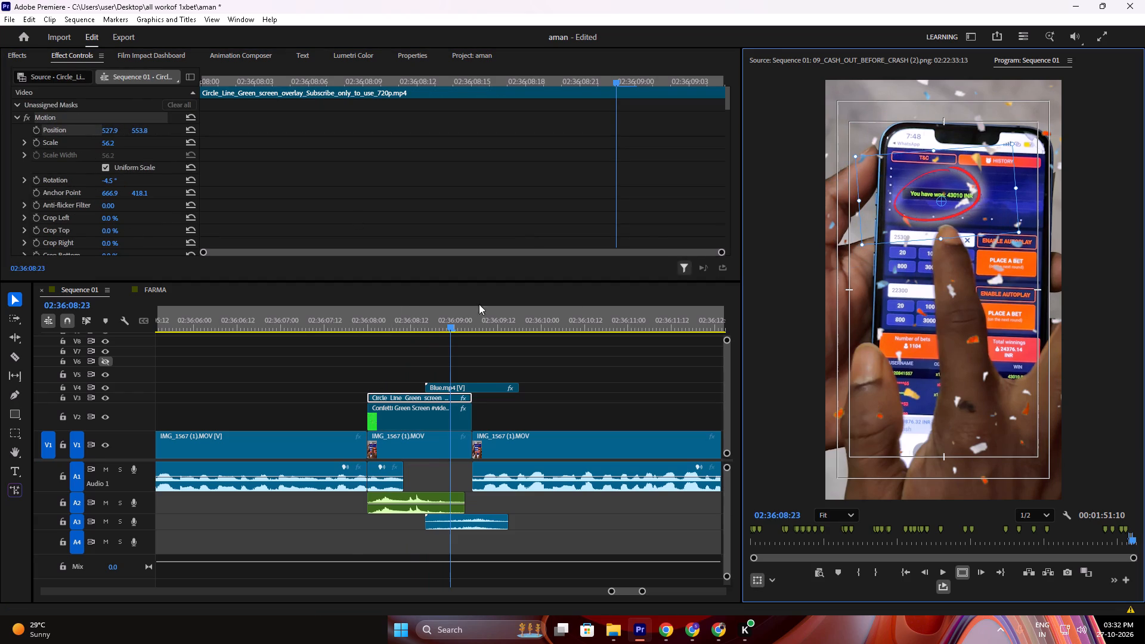
Play back the frame hold with its circle overlay and transition through into the following clip.
{"action": "left_click_drag", "start_coordinate": [429, 317], "coordinate": [345, 339]}
{"action": "key", "text": "space"}
{"action": "left_click", "coordinate": [389, 347]}
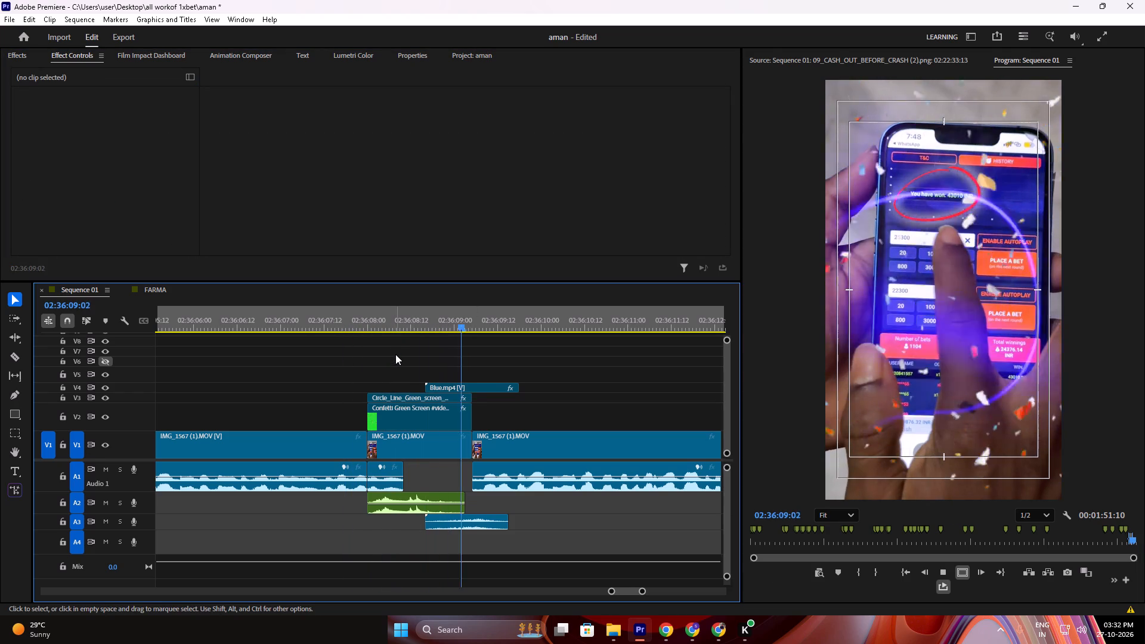
{"action": "scroll", "coordinate": [400, 360], "scroll_direction": "down", "scroll_amount": 8, "text": "alt"}
{"action": "scroll", "coordinate": [401, 385], "scroll_direction": "up", "scroll_amount": 8, "text": "alt"}
{"action": "scroll", "coordinate": [401, 385], "scroll_direction": "down", "scroll_amount": 8}
{"action": "scroll", "coordinate": [401, 385], "scroll_direction": "up", "scroll_amount": 6}
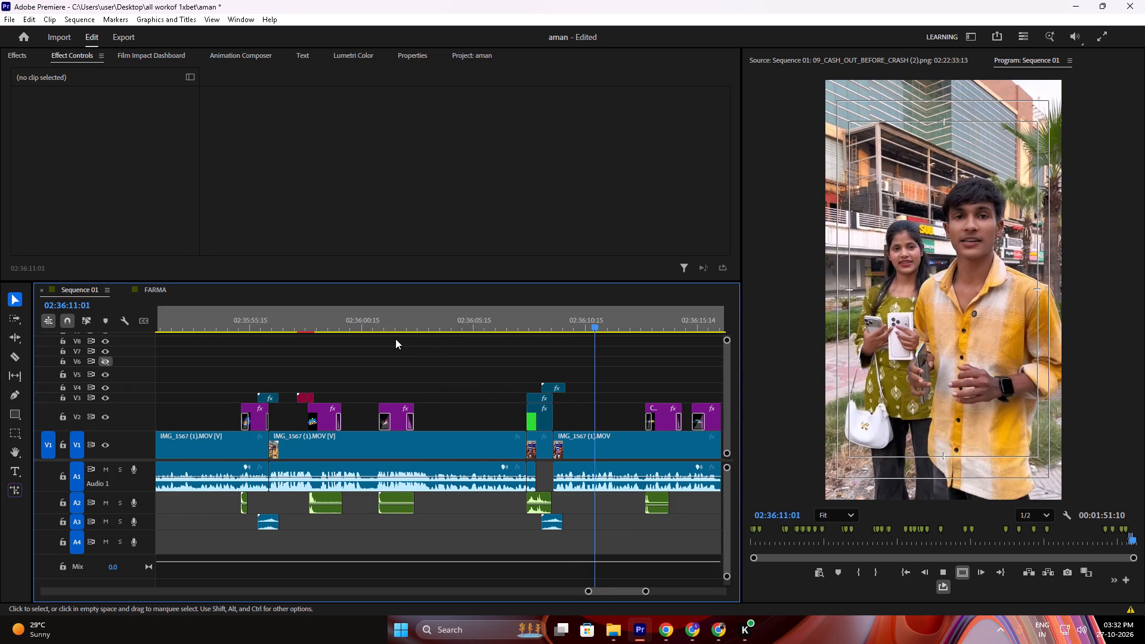
Move the 09_CASH_OUT_BEFORE_CRASH overlay and its A2 sound about four seconds forward, closer to the frame hold.
{"action": "left_click_drag", "start_coordinate": [383, 335], "coordinate": [297, 344]}
{"action": "left_click_drag", "start_coordinate": [309, 333], "coordinate": [303, 333]}
{"action": "left_click_drag", "start_coordinate": [308, 330], "coordinate": [298, 330]}
{"action": "key", "text": "space"}
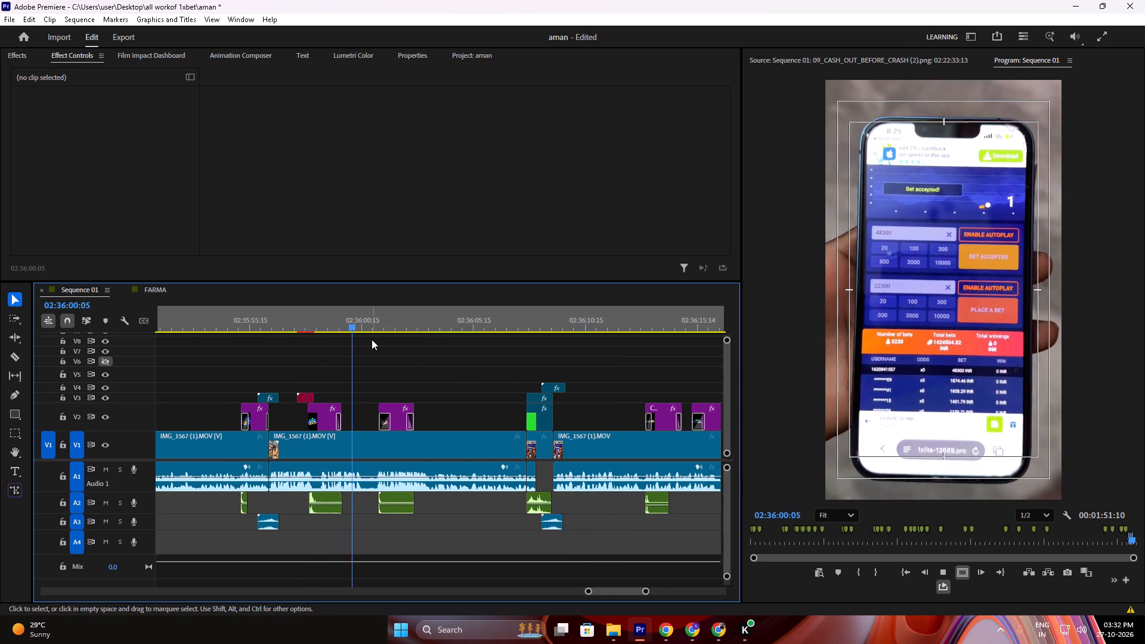
{"action": "key", "text": "space"}
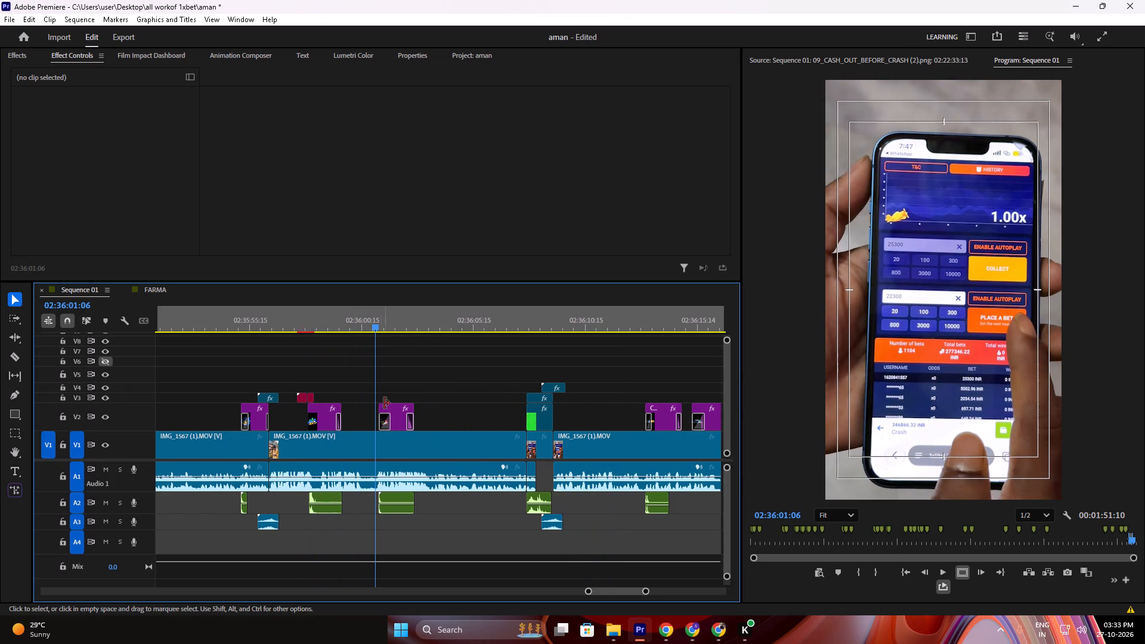
{"action": "left_click", "coordinate": [394, 413]}
{"action": "left_click", "coordinate": [399, 501], "text": "shift"}
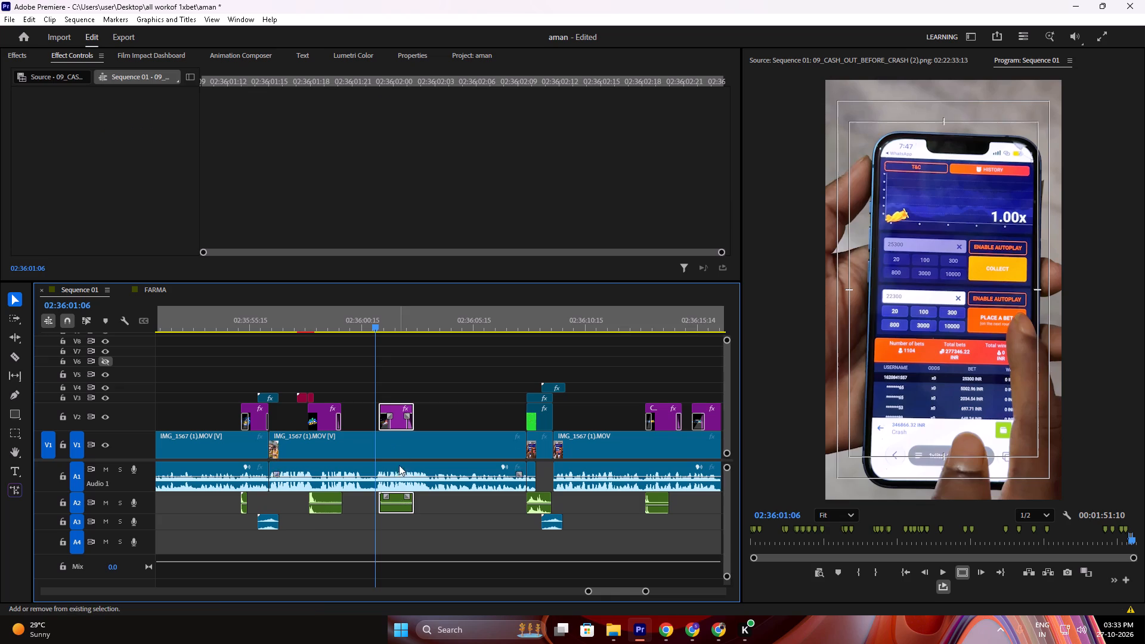
{"action": "left_click_drag", "start_coordinate": [397, 423], "coordinate": [485, 426]}
Move the red V3 transition, the adjoining V2 overlay and its A2 sound so the overlay starts at 02:36:01:06, and preview it.
{"action": "left_click_drag", "start_coordinate": [369, 380], "coordinate": [304, 416]}
{"action": "left_click", "coordinate": [321, 497], "text": "shift"}
{"action": "left_click_drag", "start_coordinate": [321, 420], "coordinate": [391, 423]}
{"action": "left_click", "coordinate": [361, 320]}
{"action": "key", "text": "space"}
{"action": "left_click", "coordinate": [383, 348]}
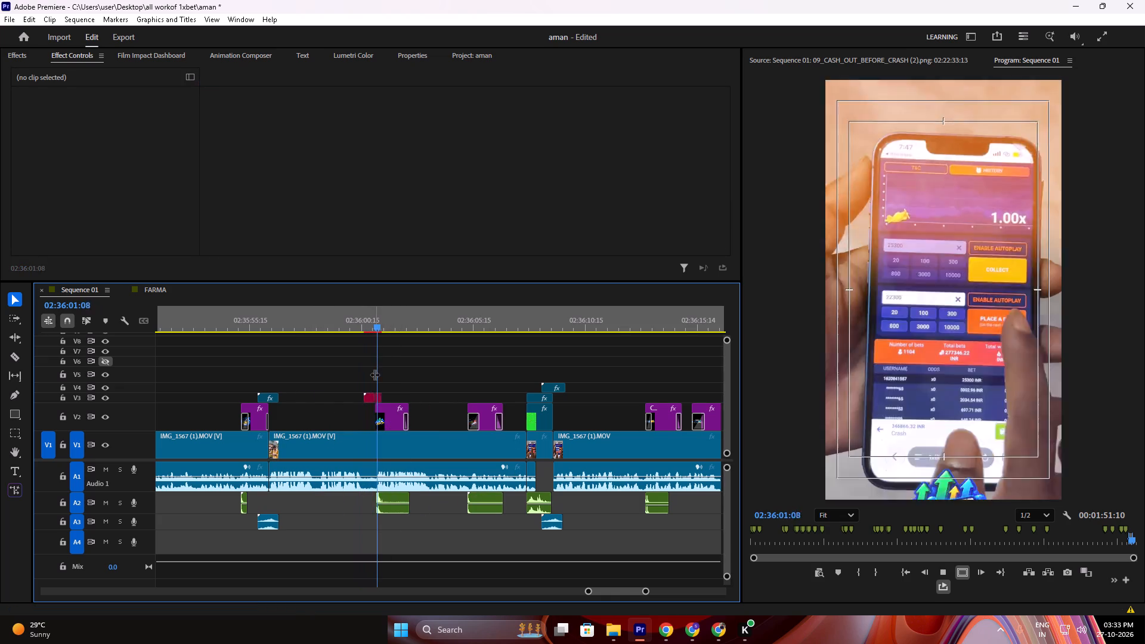
{"action": "key", "text": "space"}
Draw a rectangle mask on the IMG_1567 (1).MOV clip before the frame hold, placing it over the upper PLACE A BET button at 02:35:56:19.
{"action": "left_click", "coordinate": [349, 441]}
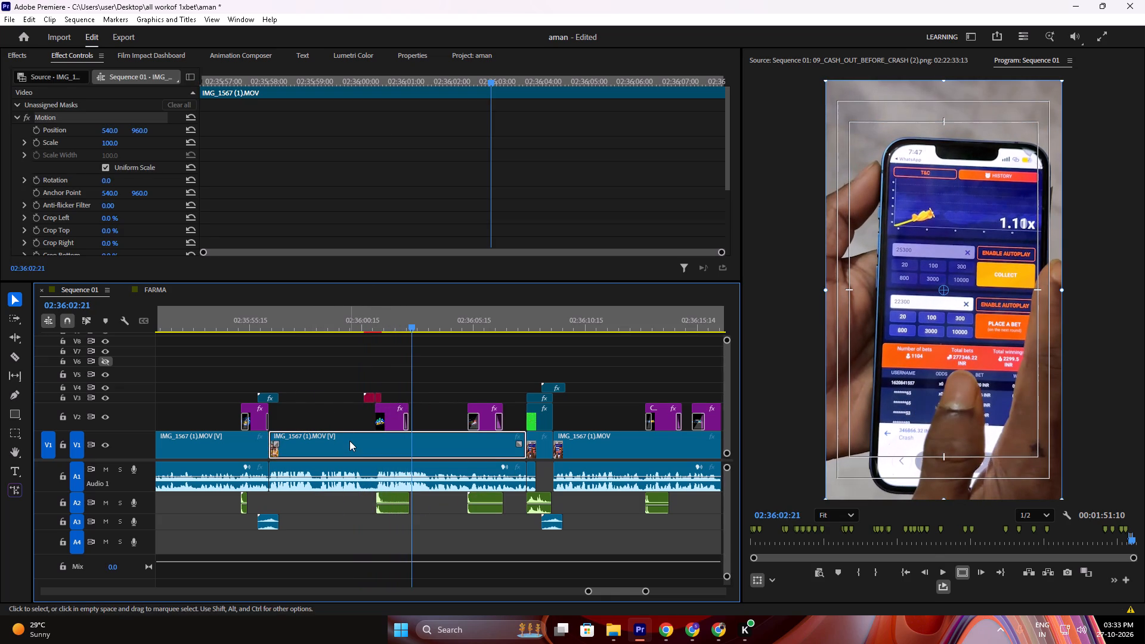
{"action": "left_click", "coordinate": [10, 429]}
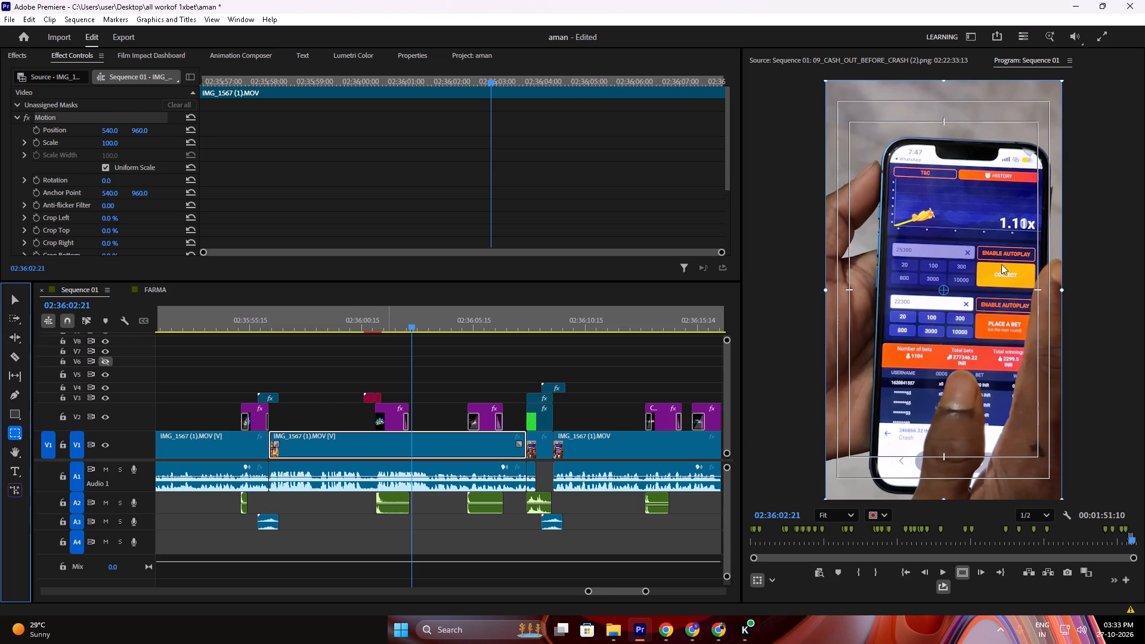
{"action": "left_click", "coordinate": [818, 249]}
{"action": "left_click_drag", "start_coordinate": [980, 262], "coordinate": [1034, 289]}
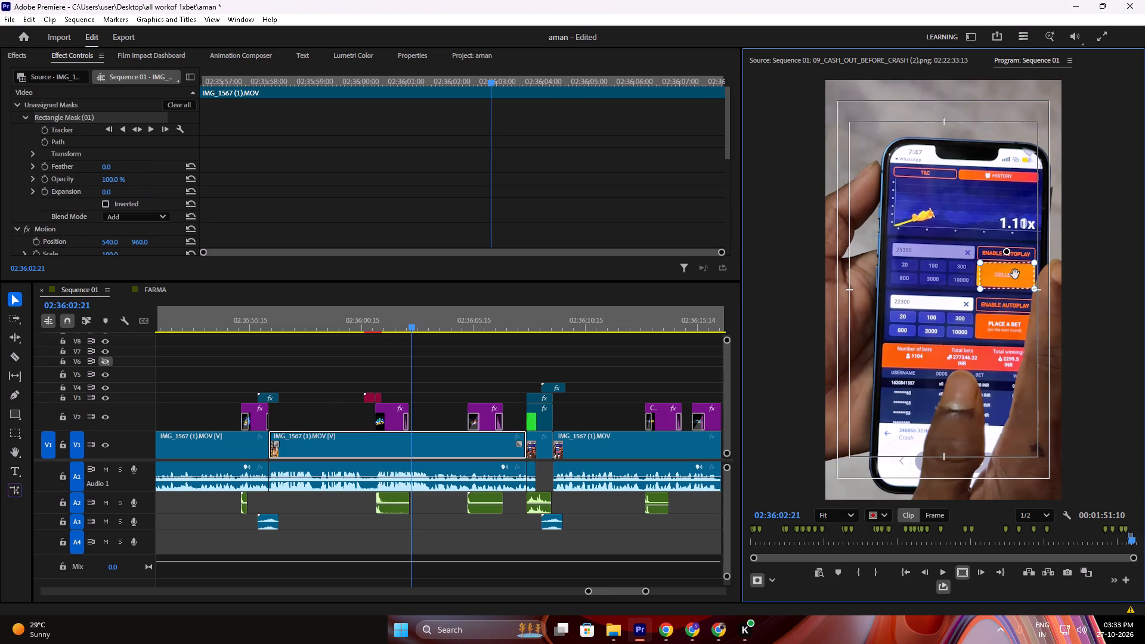
{"action": "left_click_drag", "start_coordinate": [1015, 274], "coordinate": [1012, 327]}
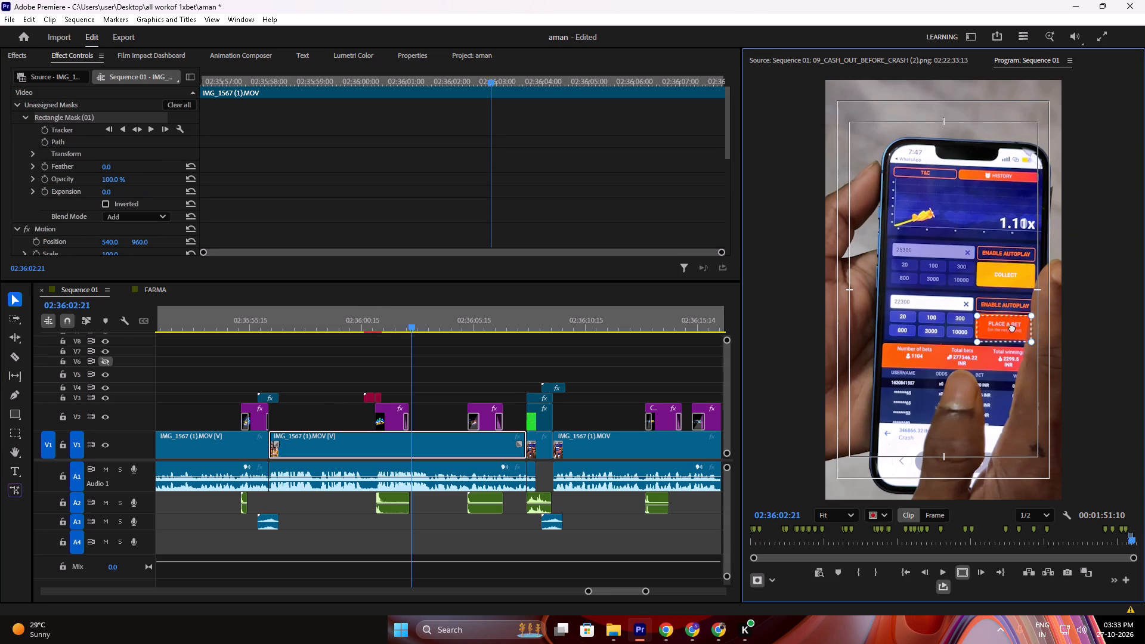
{"action": "left_click_drag", "start_coordinate": [1012, 327], "coordinate": [1012, 326]}
{"action": "left_click_drag", "start_coordinate": [349, 329], "coordinate": [338, 332]}
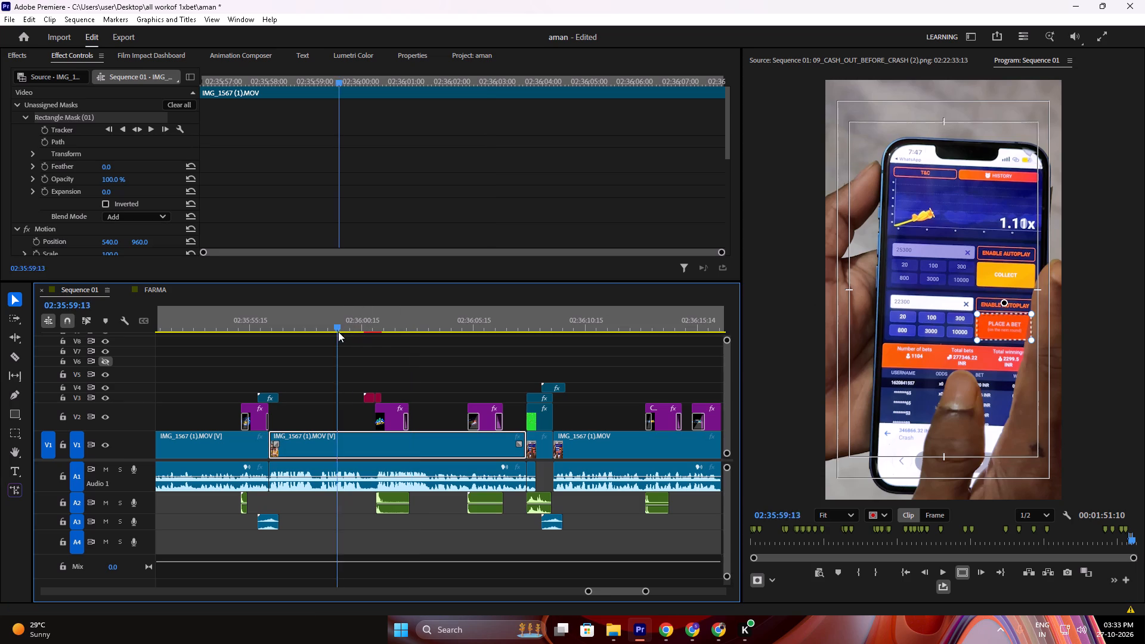
{"action": "left_click_drag", "start_coordinate": [338, 332], "coordinate": [369, 357]}
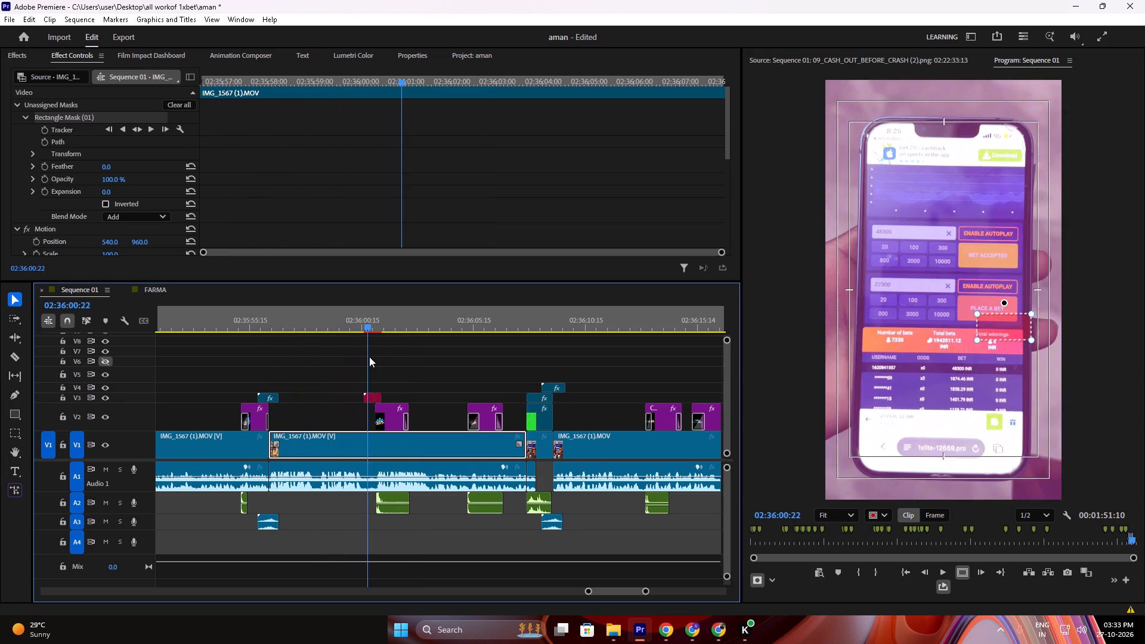
{"action": "left_click_drag", "start_coordinate": [369, 357], "coordinate": [281, 356]}
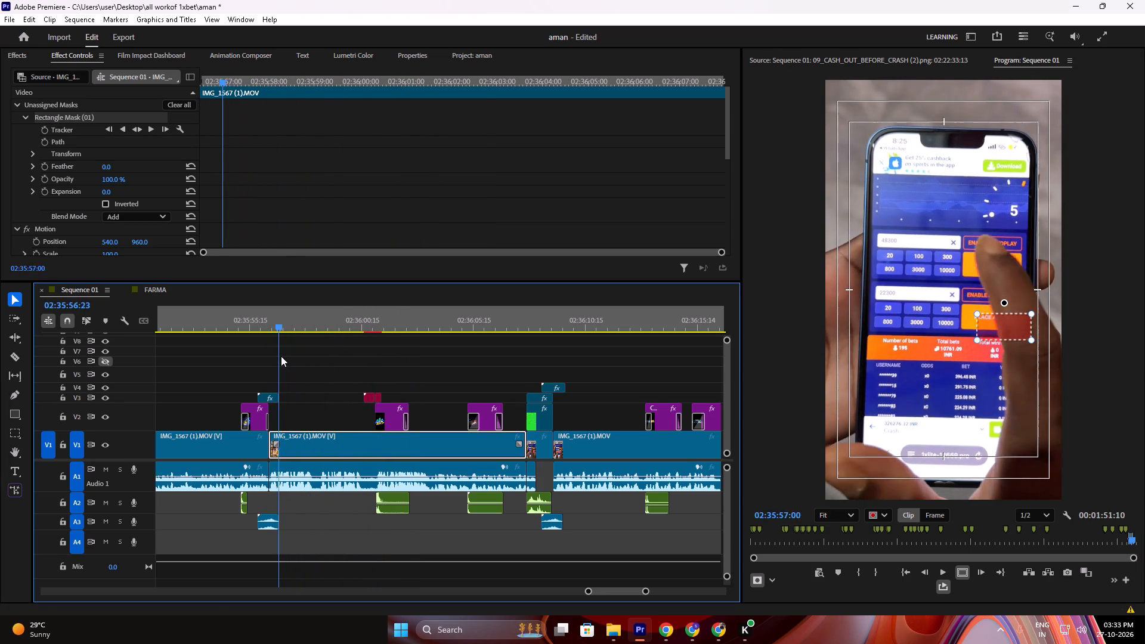
{"action": "left_click_drag", "start_coordinate": [281, 356], "coordinate": [277, 356]}
{"action": "left_click_drag", "start_coordinate": [1003, 324], "coordinate": [994, 282]}
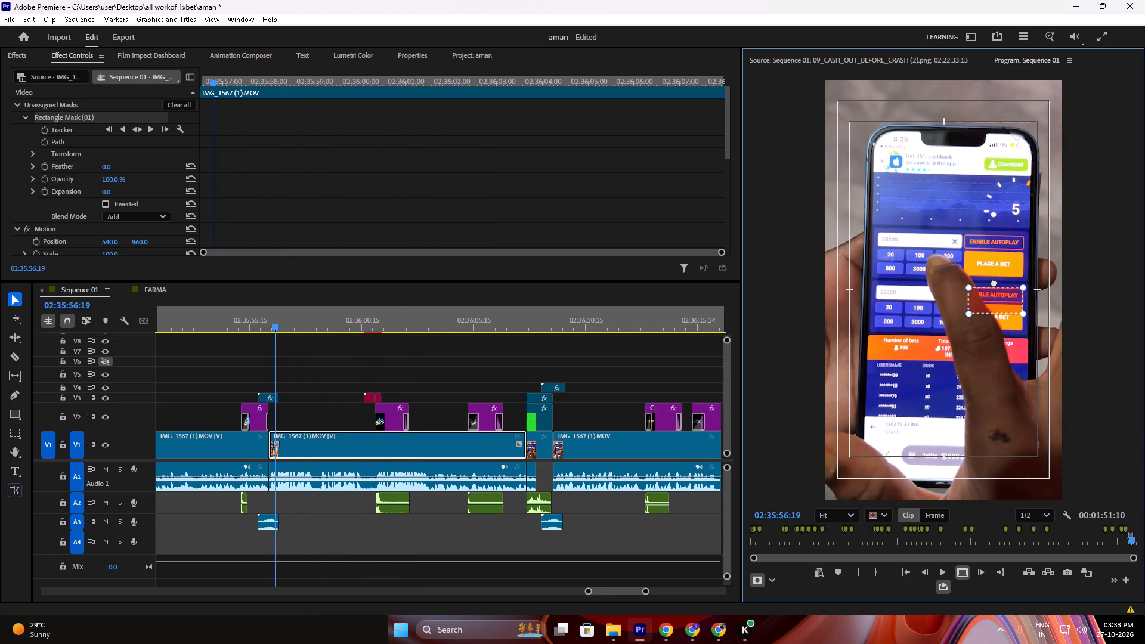
{"action": "left_click_drag", "start_coordinate": [994, 282], "coordinate": [992, 259]}
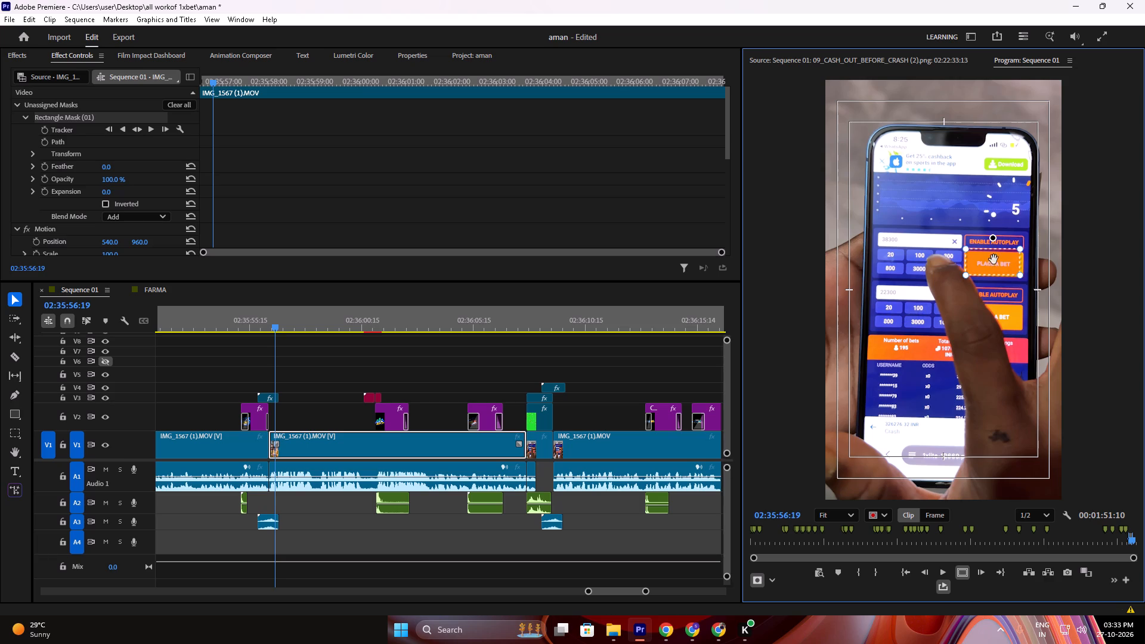
Apply Gaussian Blur to the clip through the rectangle mask and set the mask feather to 30.
{"action": "left_click", "coordinate": [58, 114]}
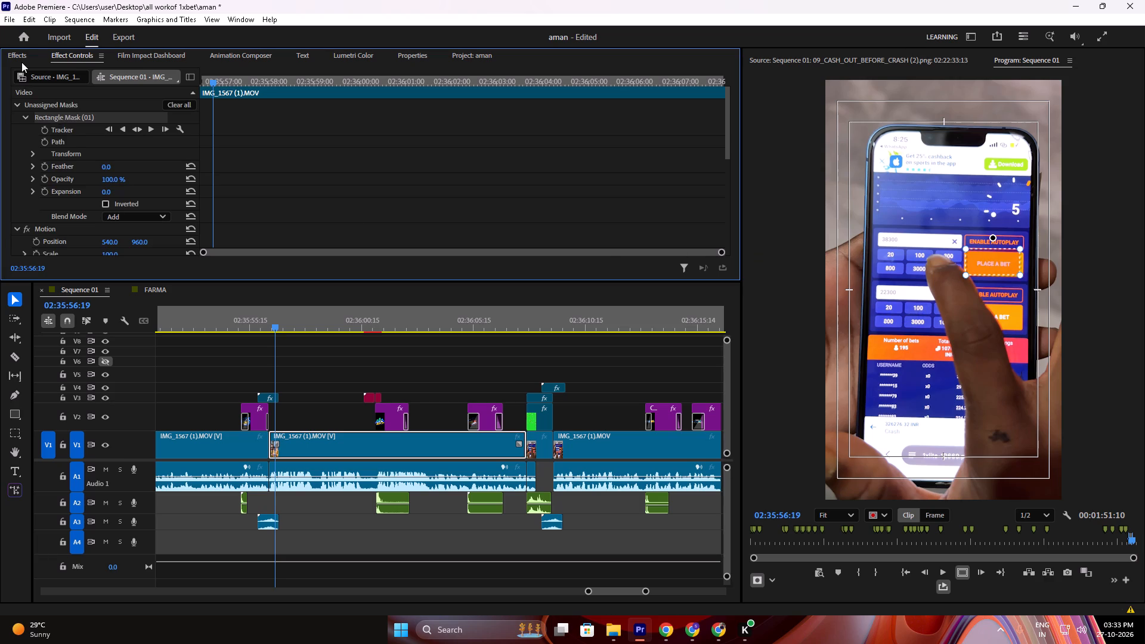
{"action": "left_click", "coordinate": [21, 62]}
{"action": "left_click_drag", "start_coordinate": [71, 224], "coordinate": [345, 442]}
{"action": "left_click", "coordinate": [67, 48]}
{"action": "scroll", "coordinate": [77, 138], "scroll_direction": "down", "scroll_amount": 11}
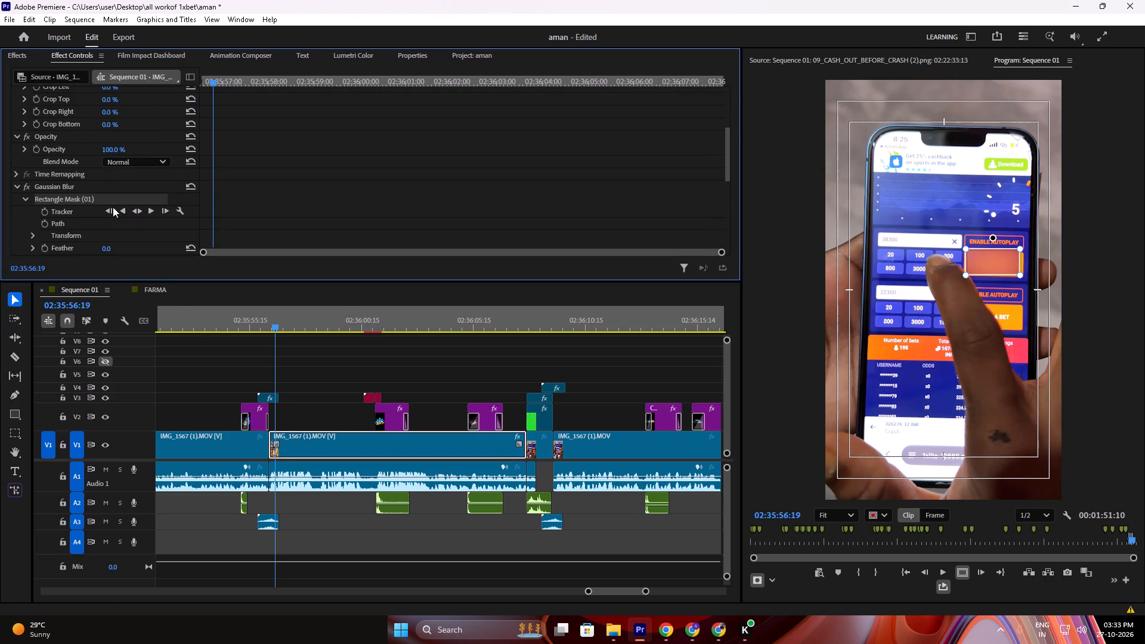
{"action": "left_click_drag", "start_coordinate": [105, 247], "coordinate": [120, 247]}
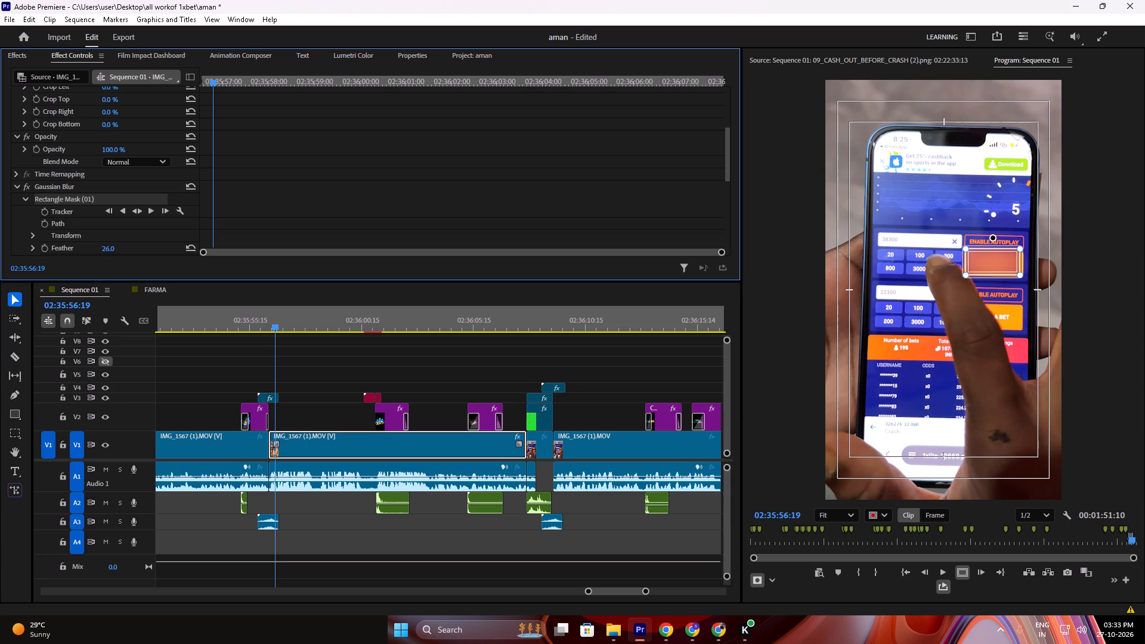
{"action": "left_click_drag", "start_coordinate": [120, 247], "coordinate": [123, 247]}
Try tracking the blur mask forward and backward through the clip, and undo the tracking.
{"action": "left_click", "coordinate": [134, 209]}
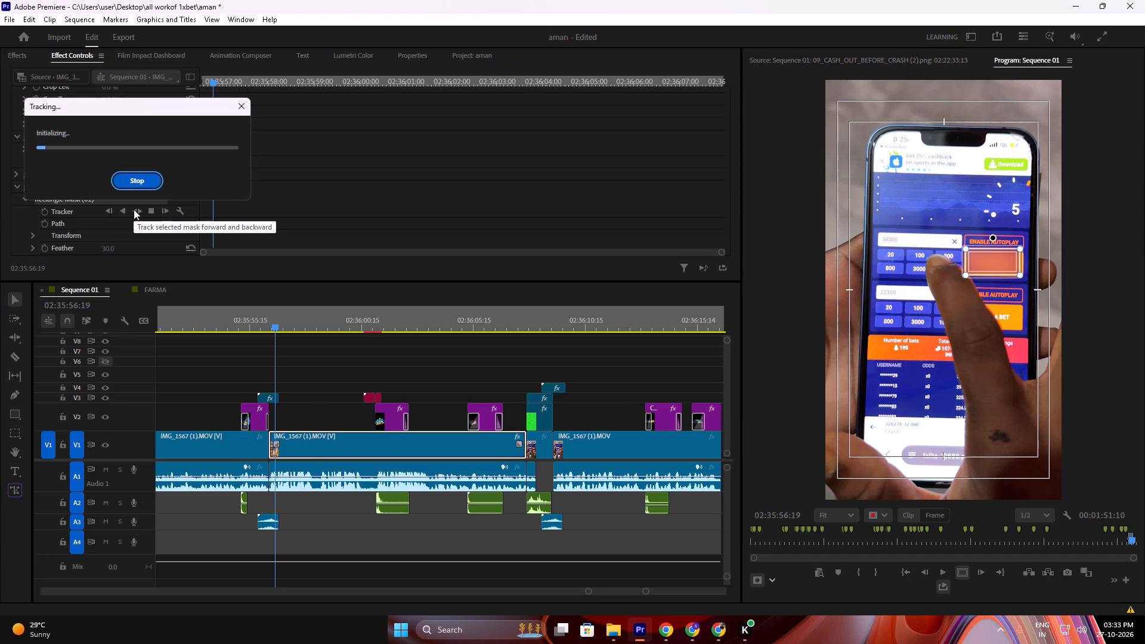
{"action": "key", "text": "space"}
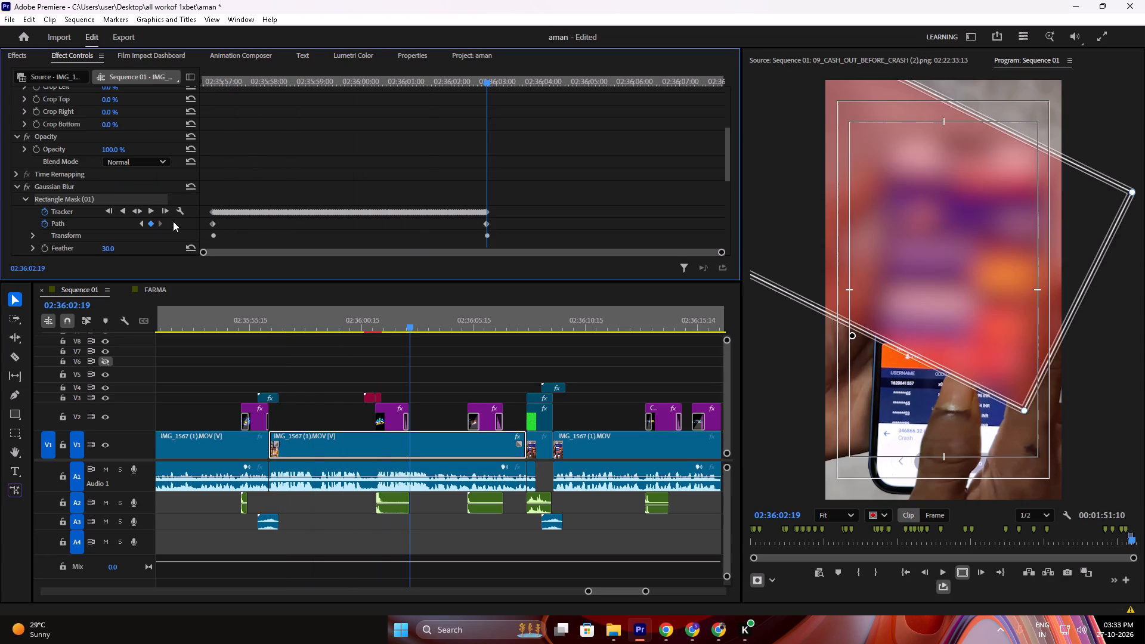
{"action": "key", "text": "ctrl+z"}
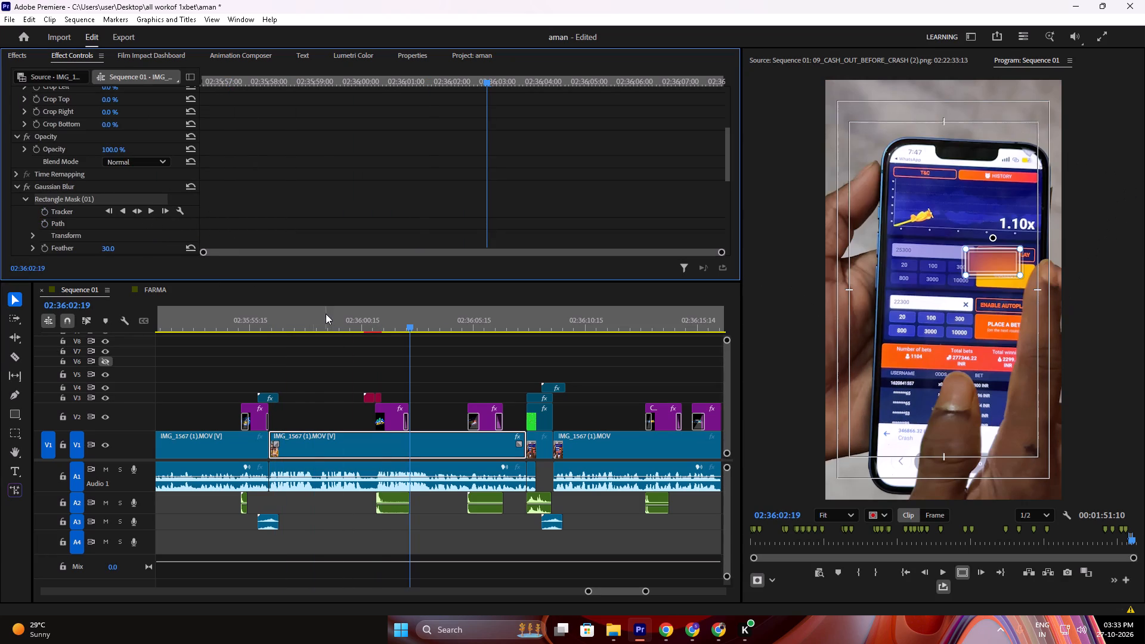
Set the blur mask's feather to 36 and preview the blurred button from the start of the clip.
{"action": "left_click_drag", "start_coordinate": [327, 314], "coordinate": [264, 317]}
{"action": "key", "text": "space"}
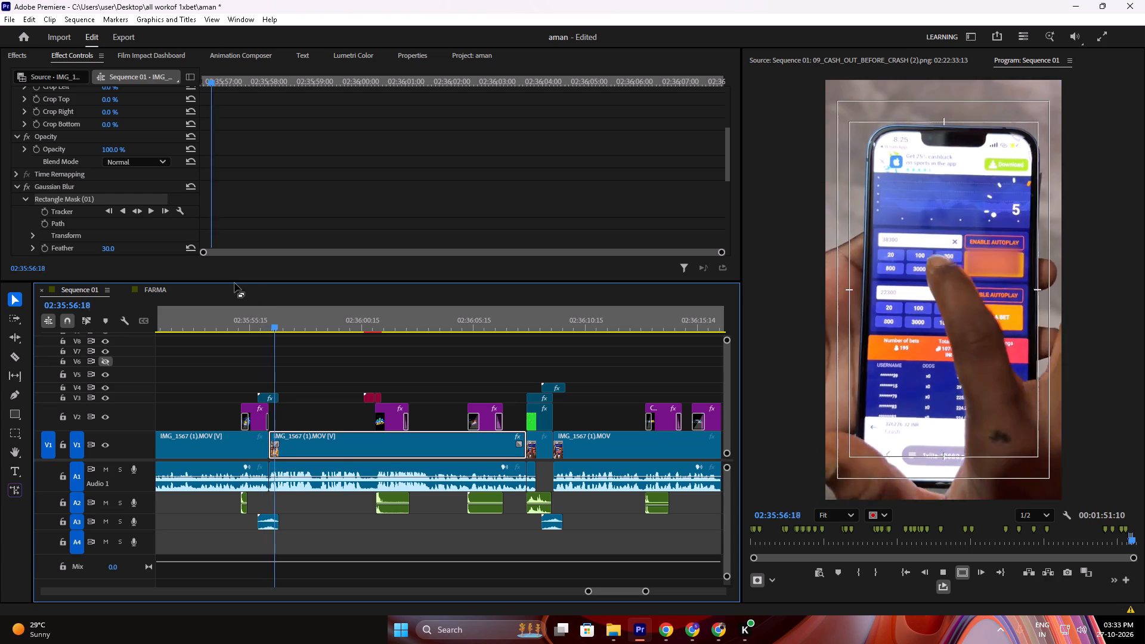
{"action": "key", "text": "space"}
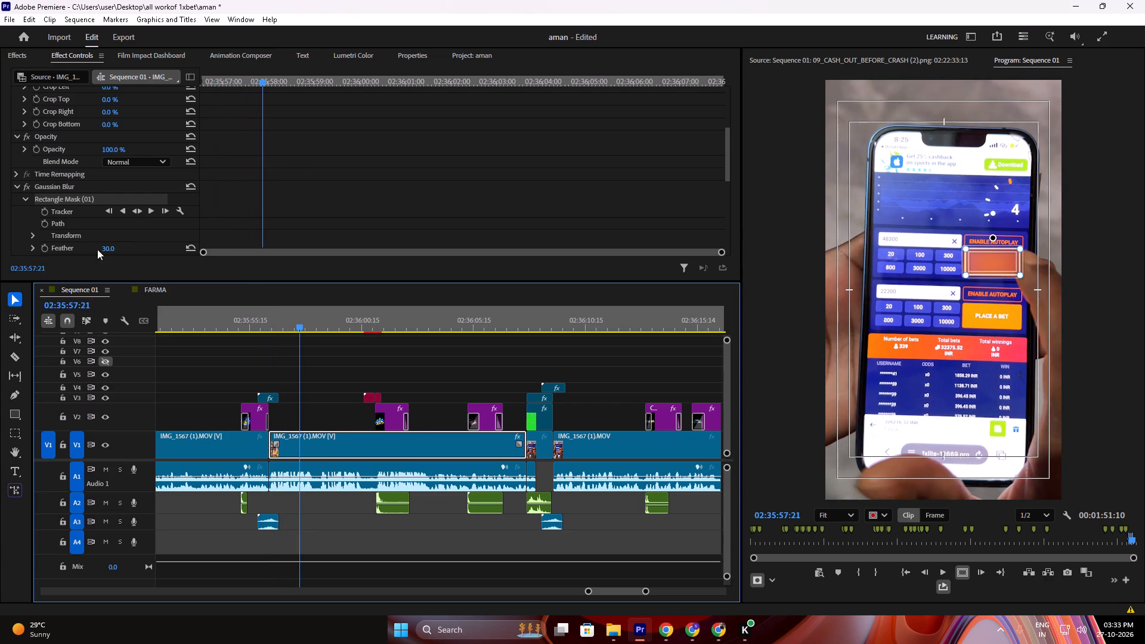
{"action": "left_click", "coordinate": [106, 250]}
{"action": "key", "text": "space"}
{"action": "key", "text": "space"}
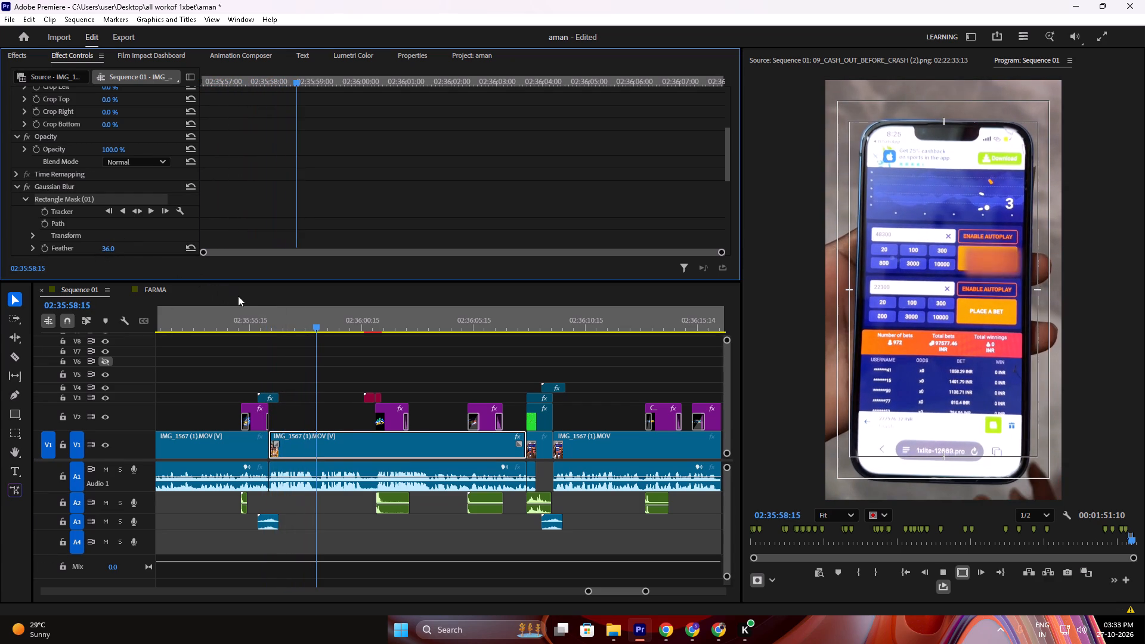
Track the upper button's blur mask both backward and forward through the IMG_1567 (1).MOV clip, starting from 02:35:57:03.
{"action": "left_click_drag", "start_coordinate": [297, 322], "coordinate": [273, 329]}
{"action": "key", "text": "space"}
{"action": "key", "text": "space"}
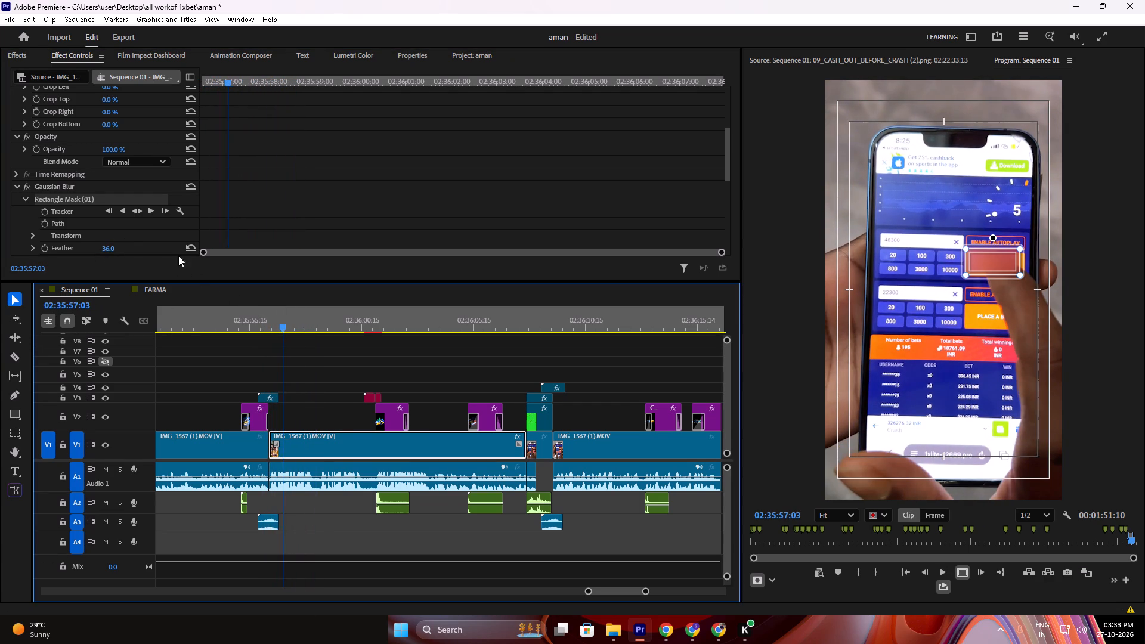
{"action": "left_click", "coordinate": [136, 207]}
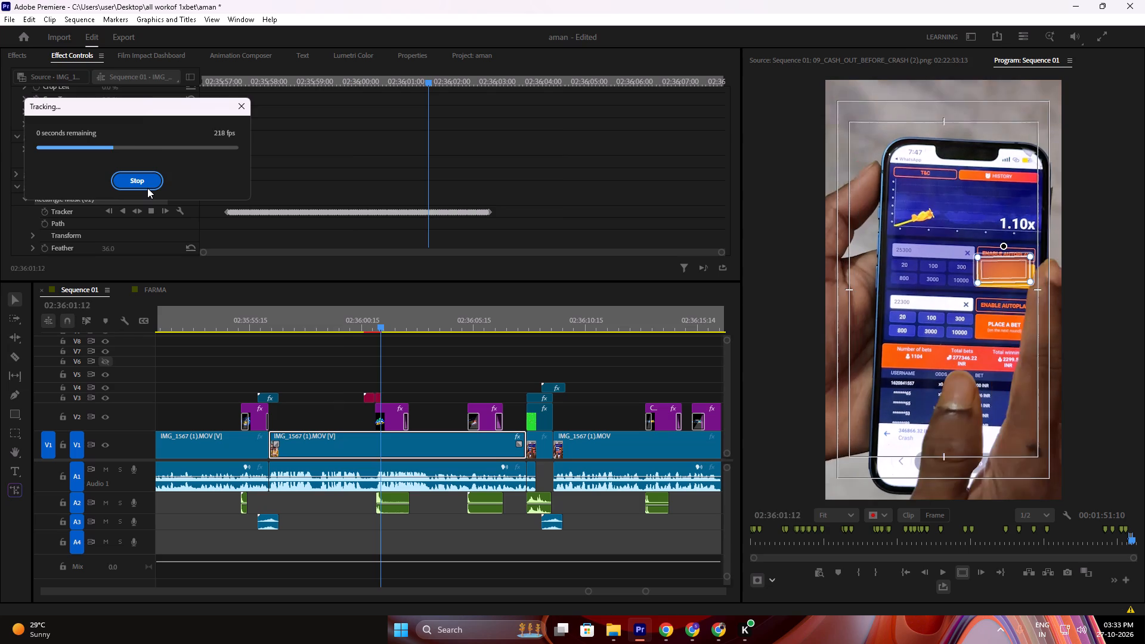
{"action": "left_click", "coordinate": [147, 188]}
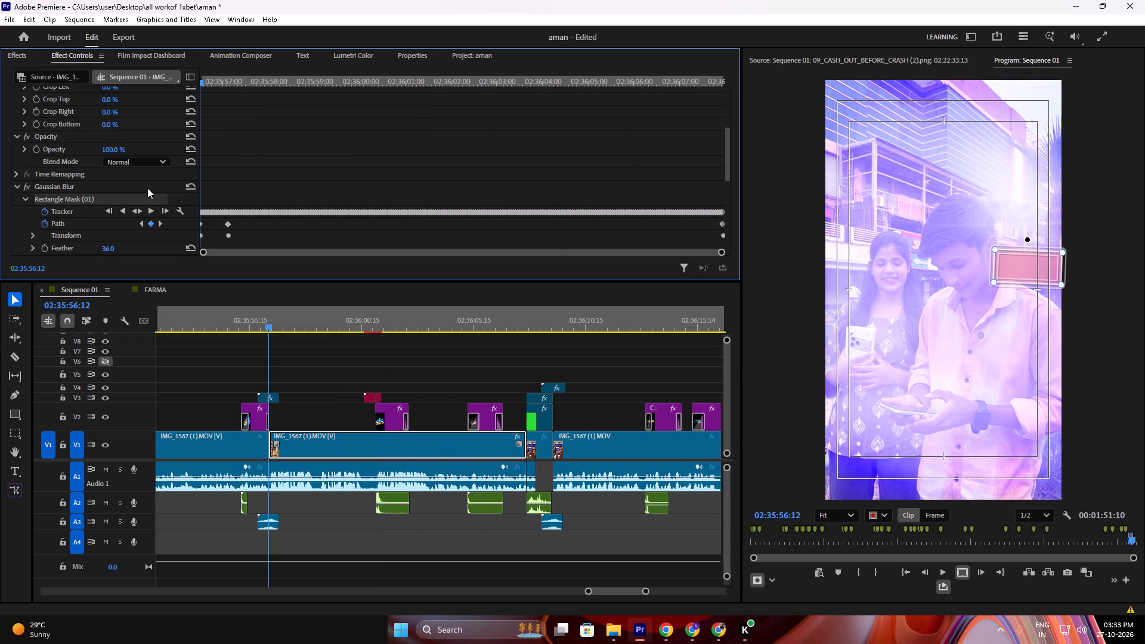
Play the sequence from just before the clip to check how the tracked blur follows the upper PLACE A BET button.
{"action": "left_click_drag", "start_coordinate": [269, 323], "coordinate": [256, 322]}
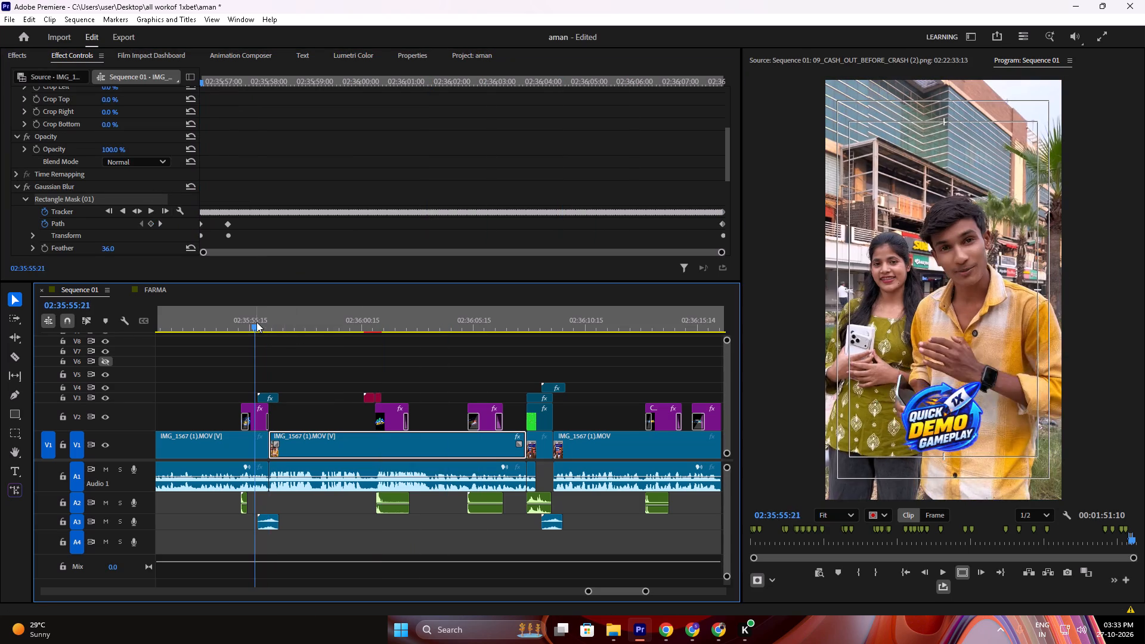
{"action": "key", "text": "space"}
{"action": "left_click", "coordinate": [283, 336]}
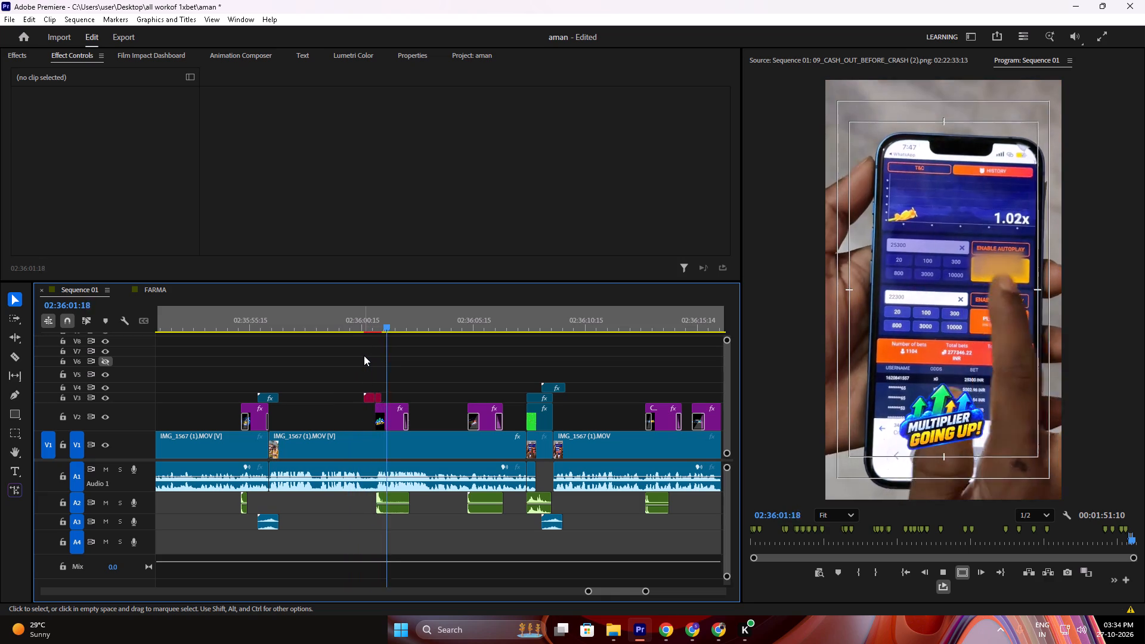
{"action": "scroll", "coordinate": [364, 355], "scroll_direction": "down", "scroll_amount": 5}
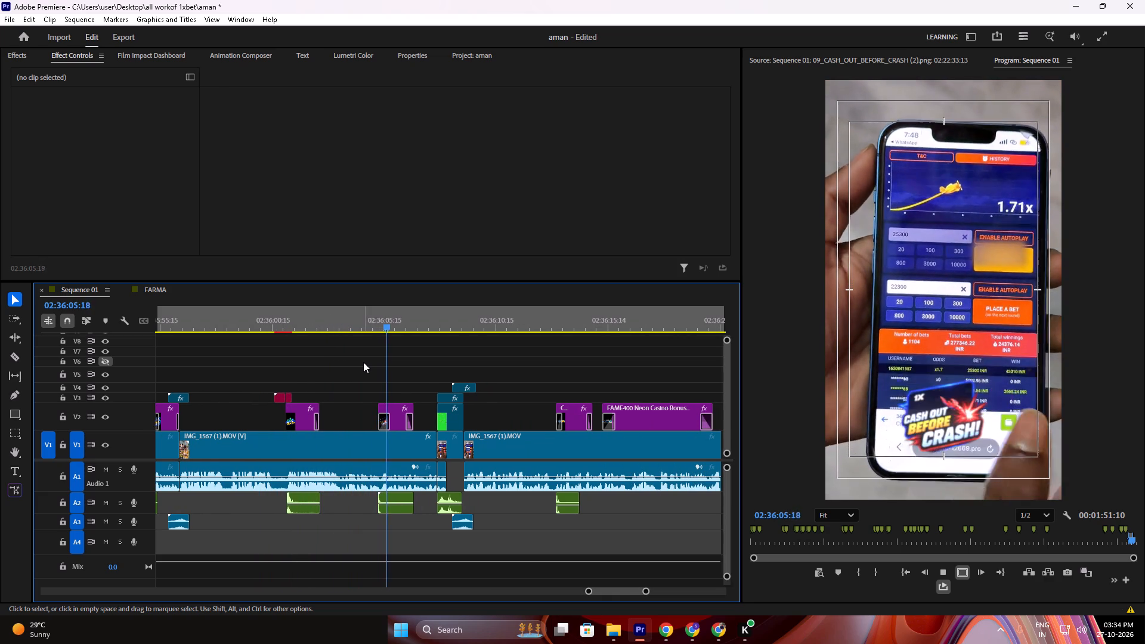
{"action": "scroll", "coordinate": [363, 362], "scroll_direction": "up", "scroll_amount": 5}
{"action": "scroll", "coordinate": [358, 371], "scroll_direction": "down", "scroll_amount": 8}
{"action": "scroll", "coordinate": [387, 377], "scroll_direction": "up", "scroll_amount": 4}
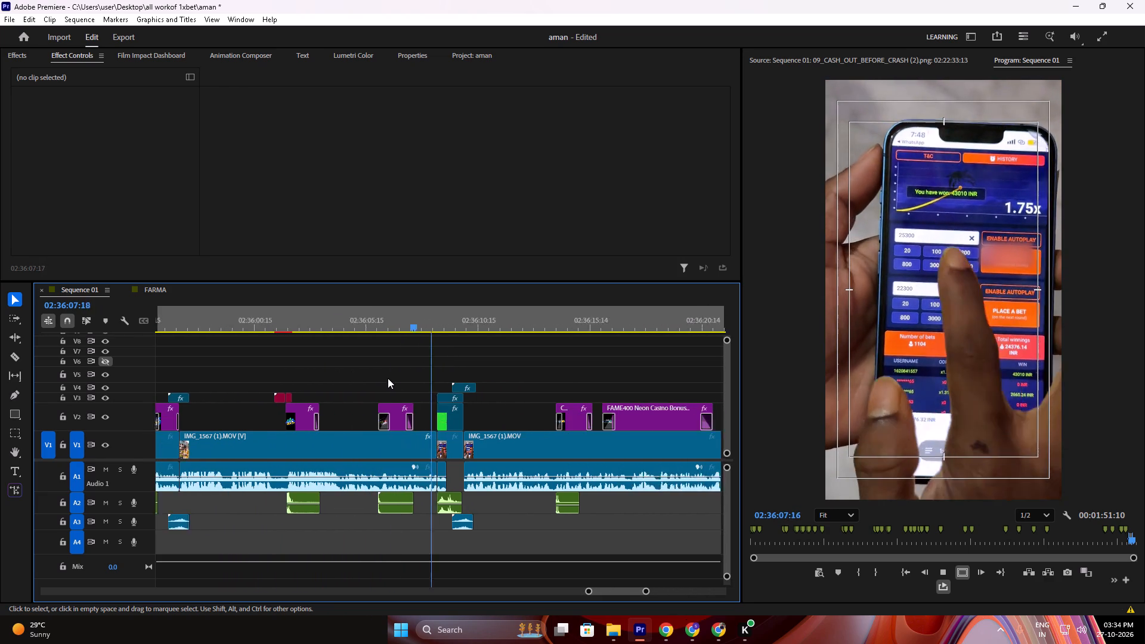
{"action": "scroll", "coordinate": [388, 378], "scroll_direction": "up", "scroll_amount": 1}
{"action": "scroll", "coordinate": [378, 380], "scroll_direction": "down", "scroll_amount": 5}
{"action": "key", "text": "space"}
At 02:36:06:06, reposition the blur mask and its corners to fit the upper button, and set its feather to 63.
{"action": "left_click_drag", "start_coordinate": [361, 323], "coordinate": [346, 329]}
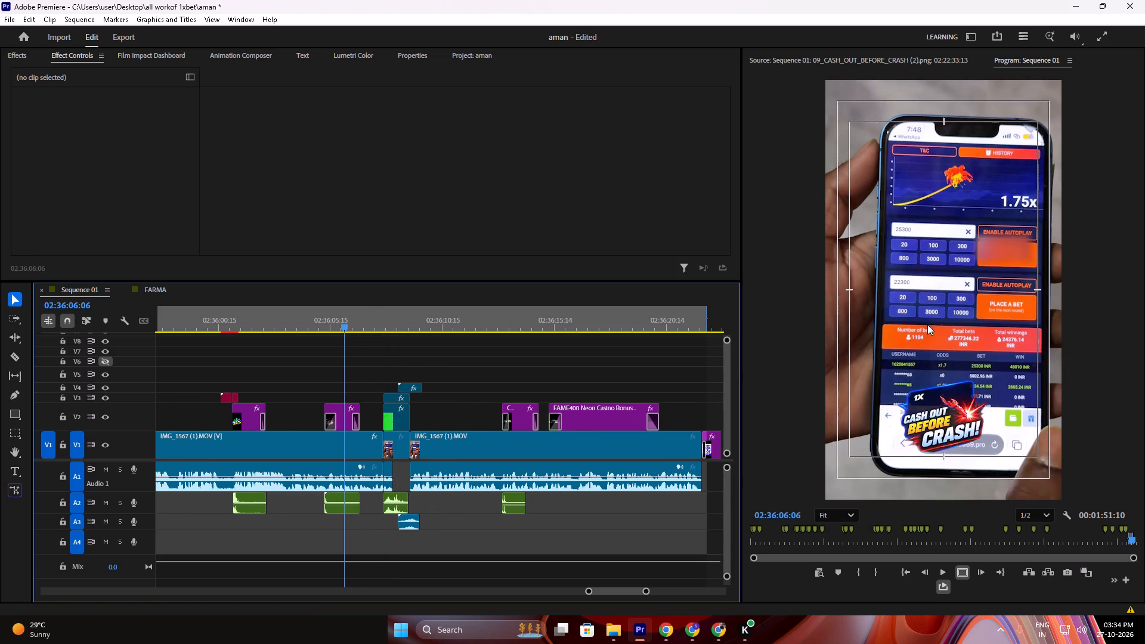
{"action": "left_click", "coordinate": [981, 250]}
{"action": "left_click", "coordinate": [316, 442]}
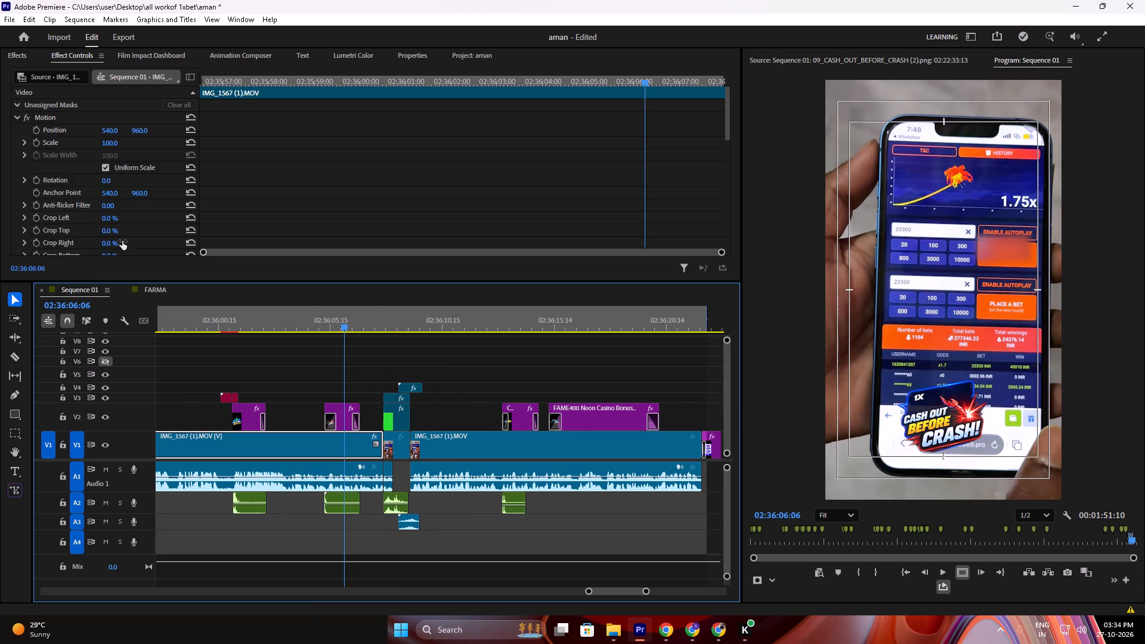
{"action": "scroll", "coordinate": [122, 227], "scroll_direction": "down", "scroll_amount": 10}
{"action": "left_click", "coordinate": [91, 207]}
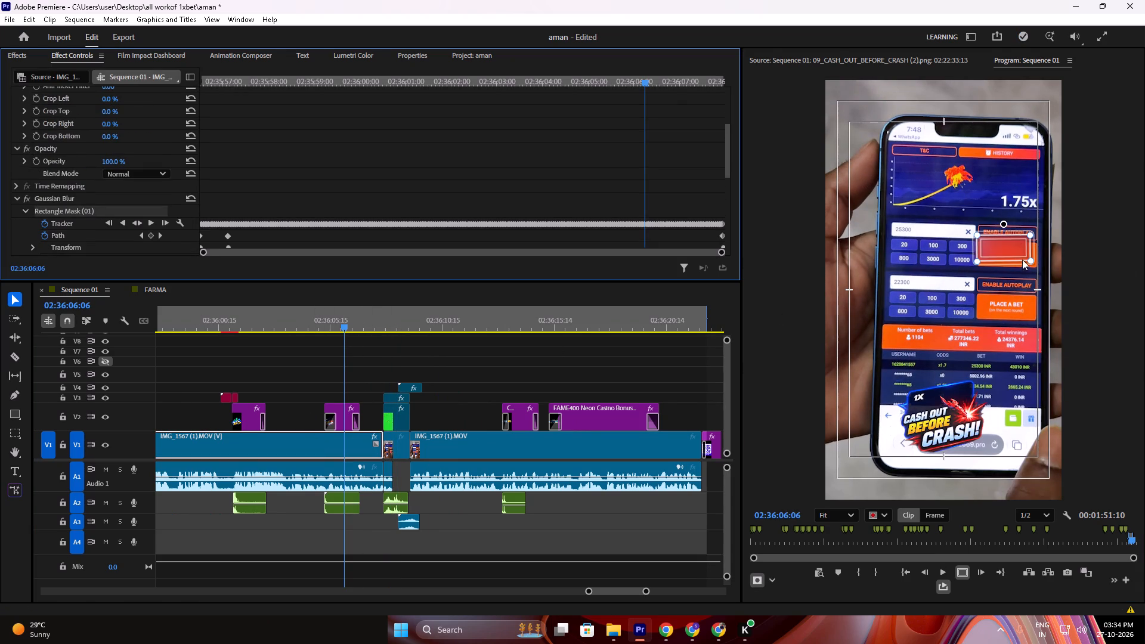
{"action": "left_click", "coordinate": [1015, 246]}
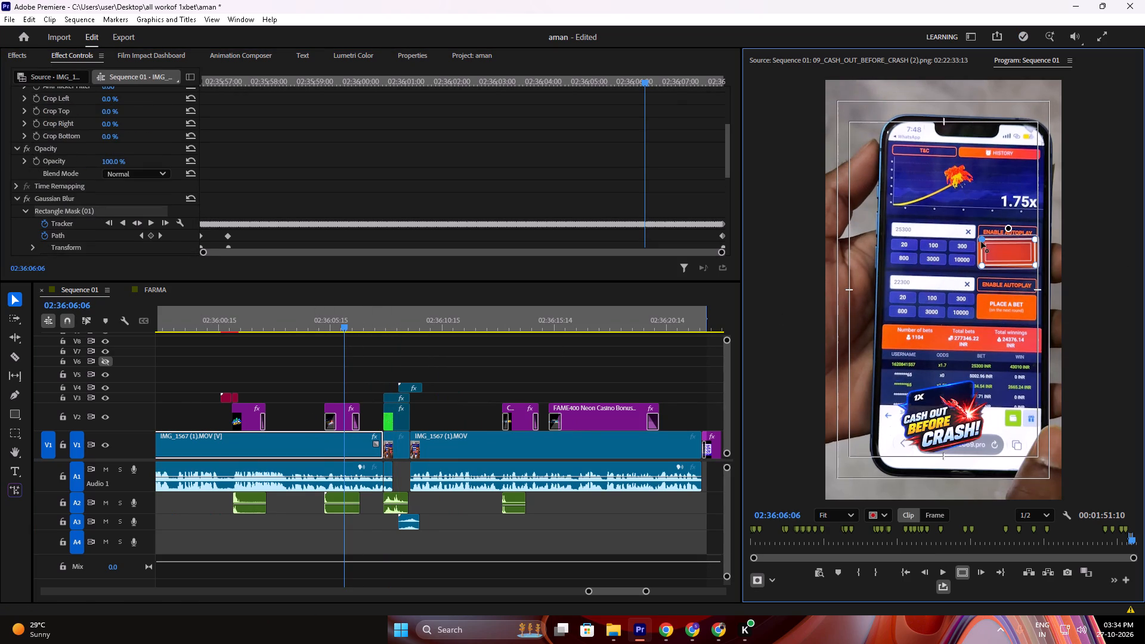
{"action": "left_click", "coordinate": [981, 241]}
{"action": "left_click", "coordinate": [983, 261]}
{"action": "left_click", "coordinate": [1038, 241]}
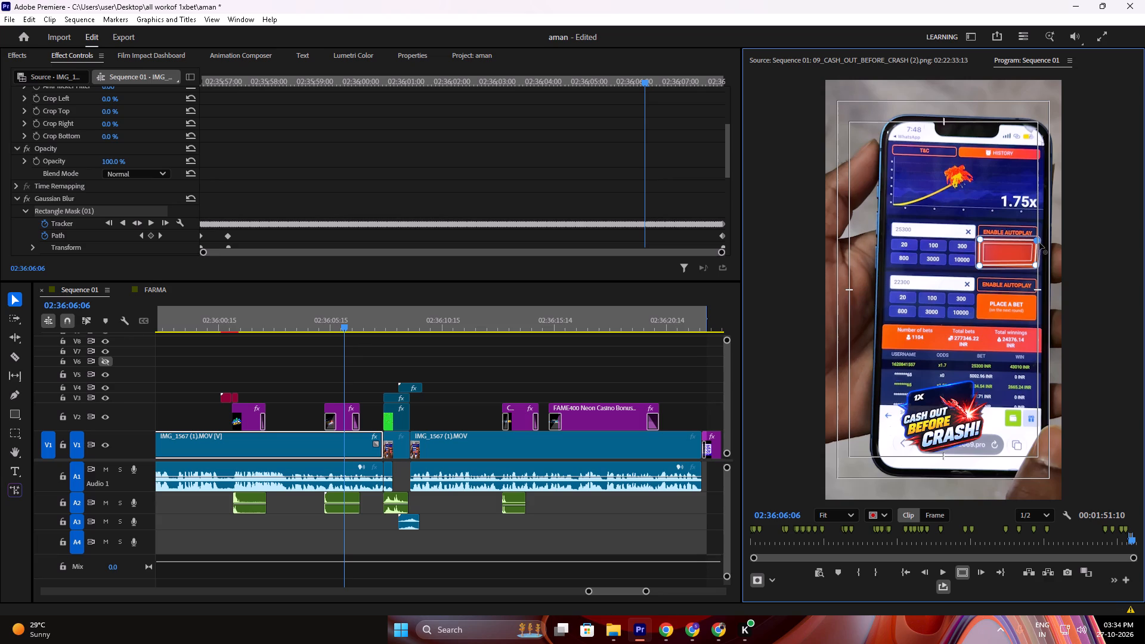
{"action": "left_click", "coordinate": [1036, 267]}
{"action": "scroll", "coordinate": [91, 202], "scroll_direction": "down", "scroll_amount": 4}
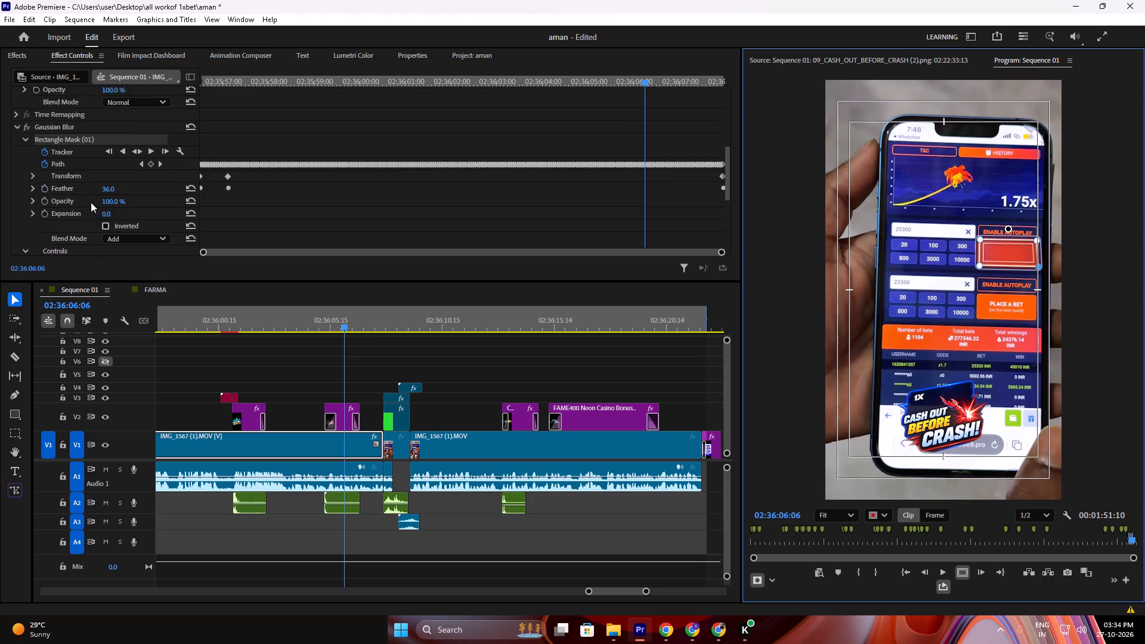
{"action": "scroll", "coordinate": [91, 202], "scroll_direction": "down", "scroll_amount": 3}
{"action": "left_click_drag", "start_coordinate": [106, 180], "coordinate": [122, 180]}
Preview the adjusted blur around the cash-out section and again from the start of the clip.
{"action": "left_click_drag", "start_coordinate": [317, 320], "coordinate": [307, 321]}
{"action": "key", "text": "space"}
{"action": "left_click", "coordinate": [330, 358]}
{"action": "scroll", "coordinate": [340, 355], "scroll_direction": "down", "scroll_amount": 7}
{"action": "scroll", "coordinate": [342, 357], "scroll_direction": "up", "scroll_amount": 2}
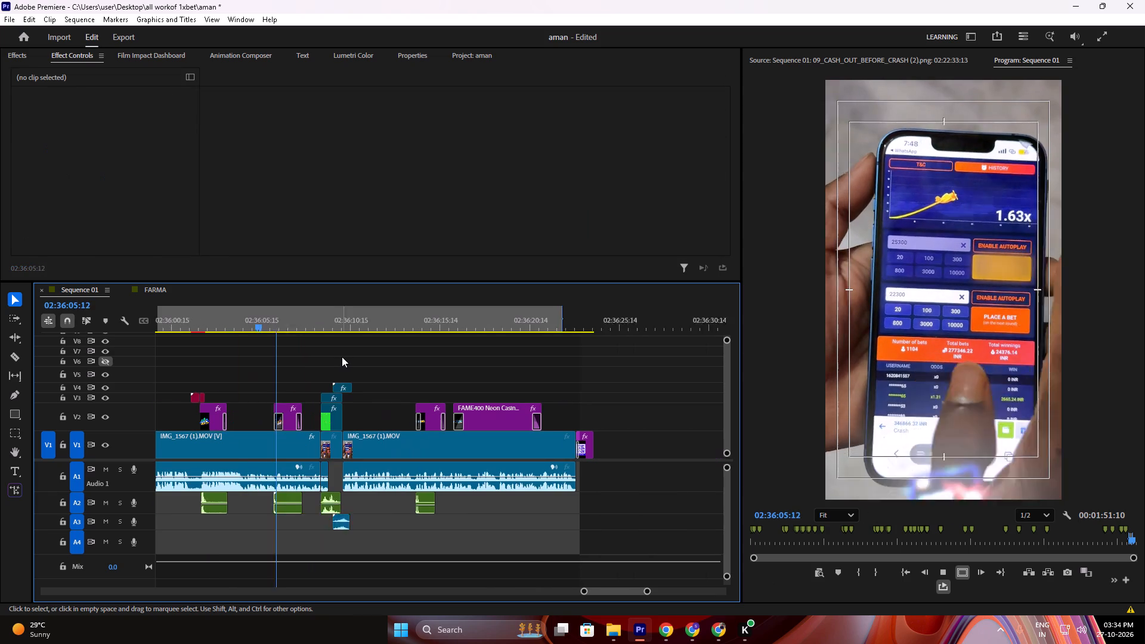
{"action": "scroll", "coordinate": [342, 357], "scroll_direction": "up", "scroll_amount": 5}
{"action": "key", "text": "space"}
{"action": "left_click_drag", "start_coordinate": [342, 321], "coordinate": [203, 342]}
{"action": "key", "text": "space"}
{"action": "left_click", "coordinate": [245, 351]}
{"action": "scroll", "coordinate": [216, 367], "scroll_direction": "up", "scroll_amount": 11, "text": "alt"}
{"action": "key", "text": "space"}
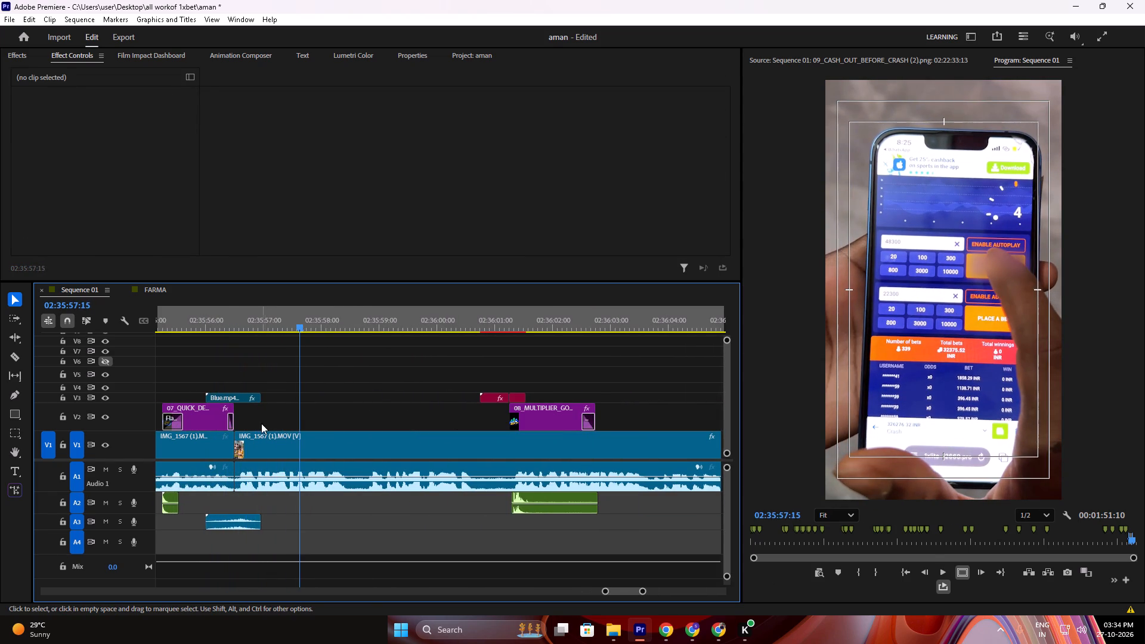
Draw a second rectangle mask on the clip over the lower PLACE A BET button at 02:35:57:15.
{"action": "left_click", "coordinate": [261, 423]}
{"action": "left_click", "coordinate": [265, 432]}
{"action": "scroll", "coordinate": [198, 246], "scroll_direction": "down", "scroll_amount": 20}
{"action": "scroll", "coordinate": [198, 246], "scroll_direction": "down", "scroll_amount": 7}
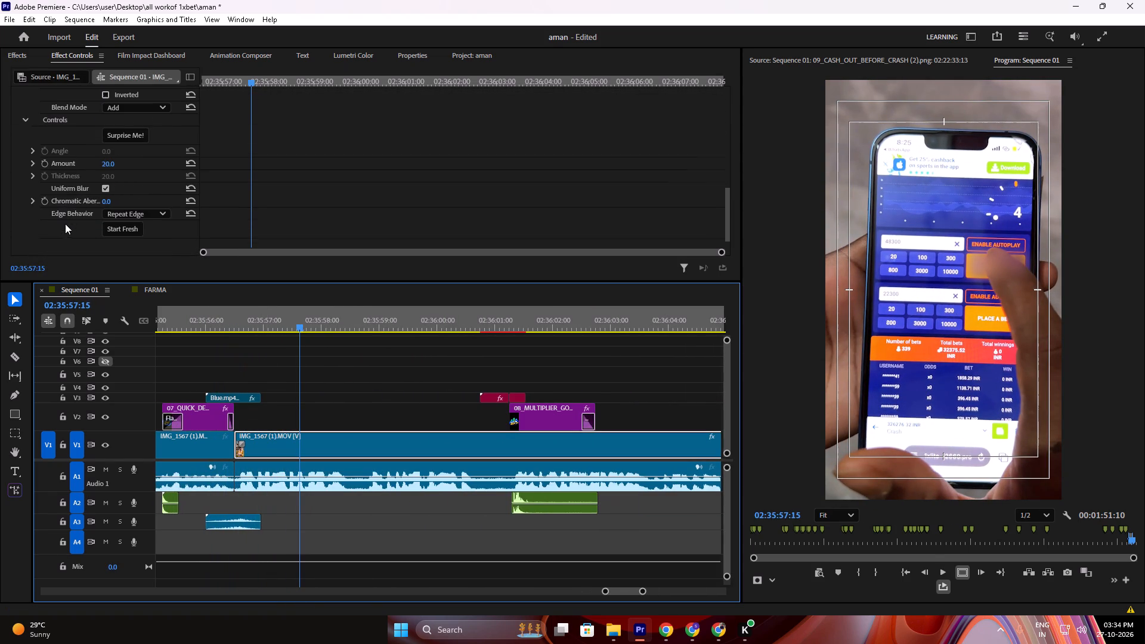
{"action": "left_click", "coordinate": [7, 434]}
{"action": "left_click", "coordinate": [18, 428]}
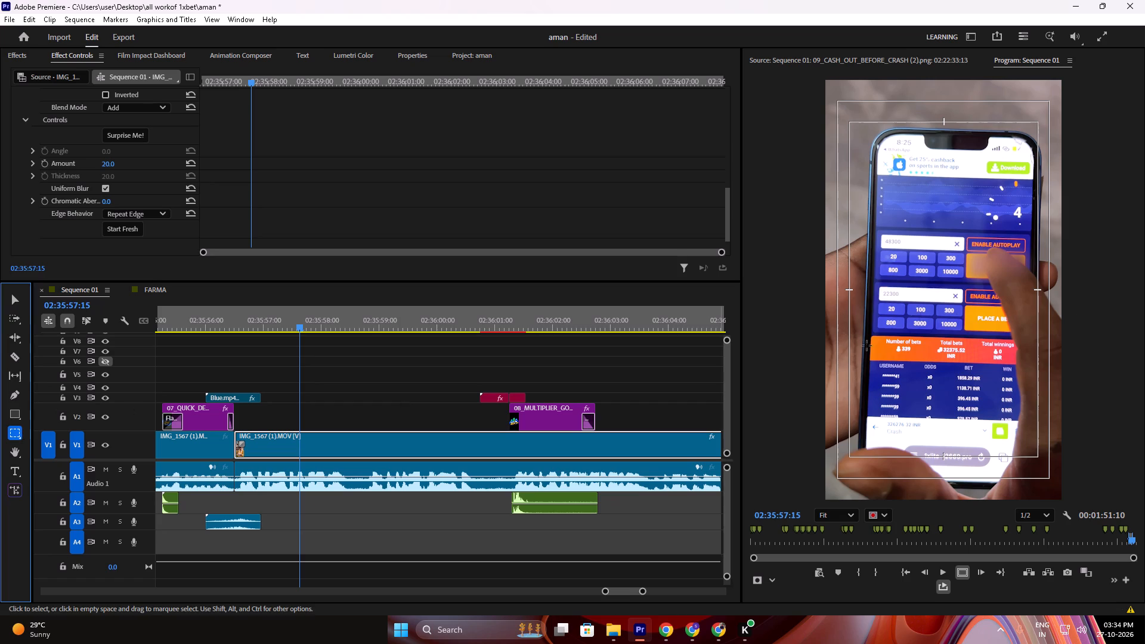
{"action": "left_click_drag", "start_coordinate": [965, 307], "coordinate": [990, 333]}
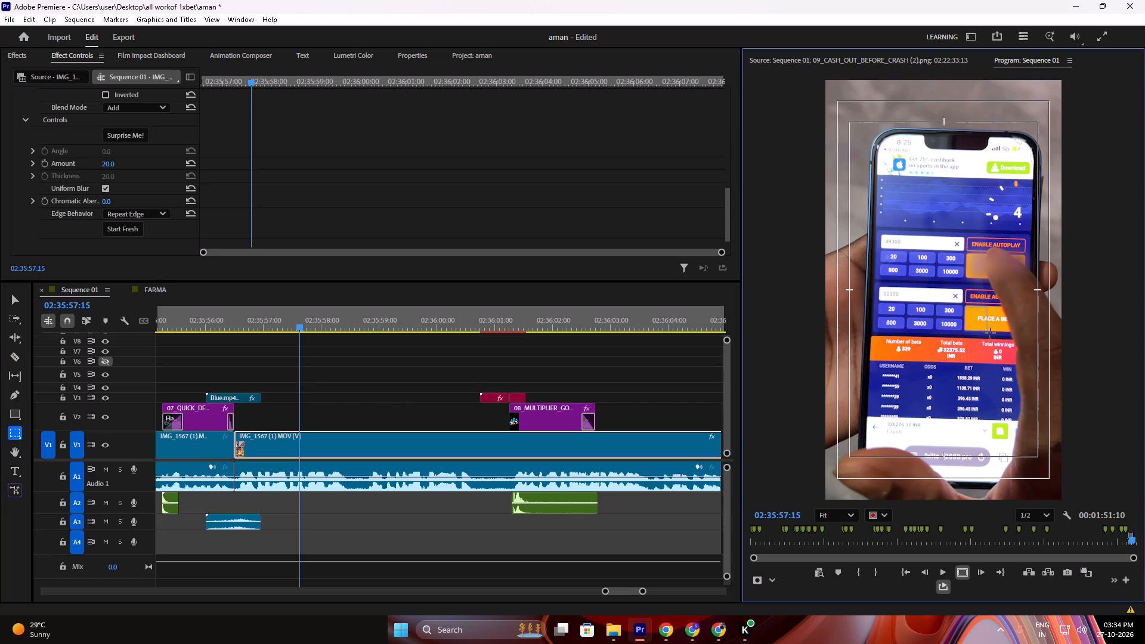
{"action": "left_click_drag", "start_coordinate": [990, 333], "coordinate": [1021, 333]}
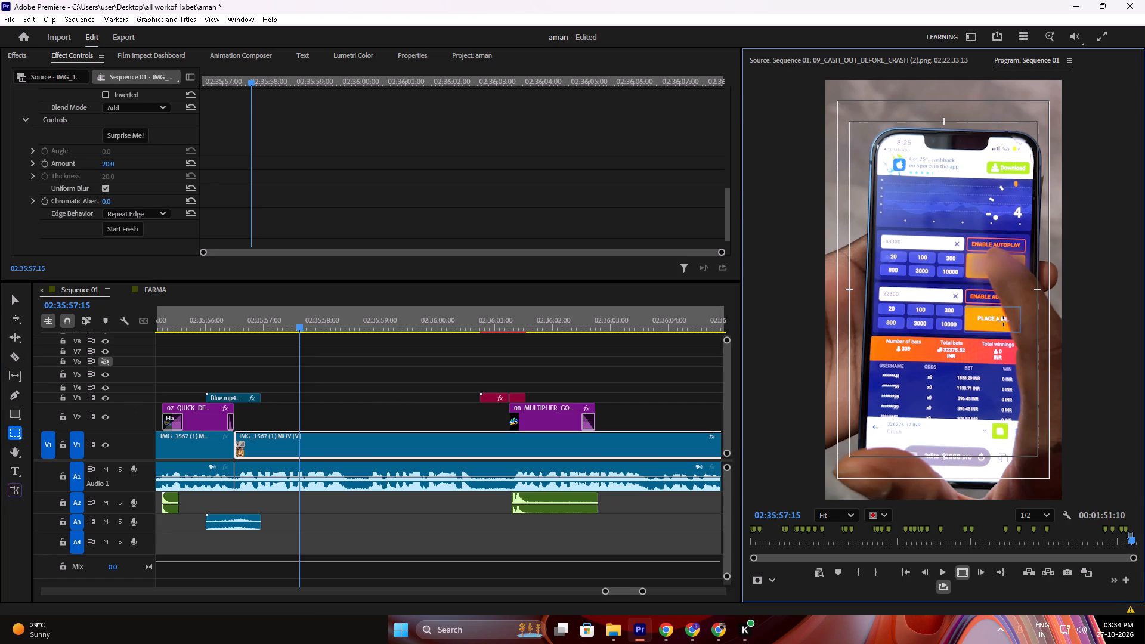
{"action": "left_click", "coordinate": [999, 319]}
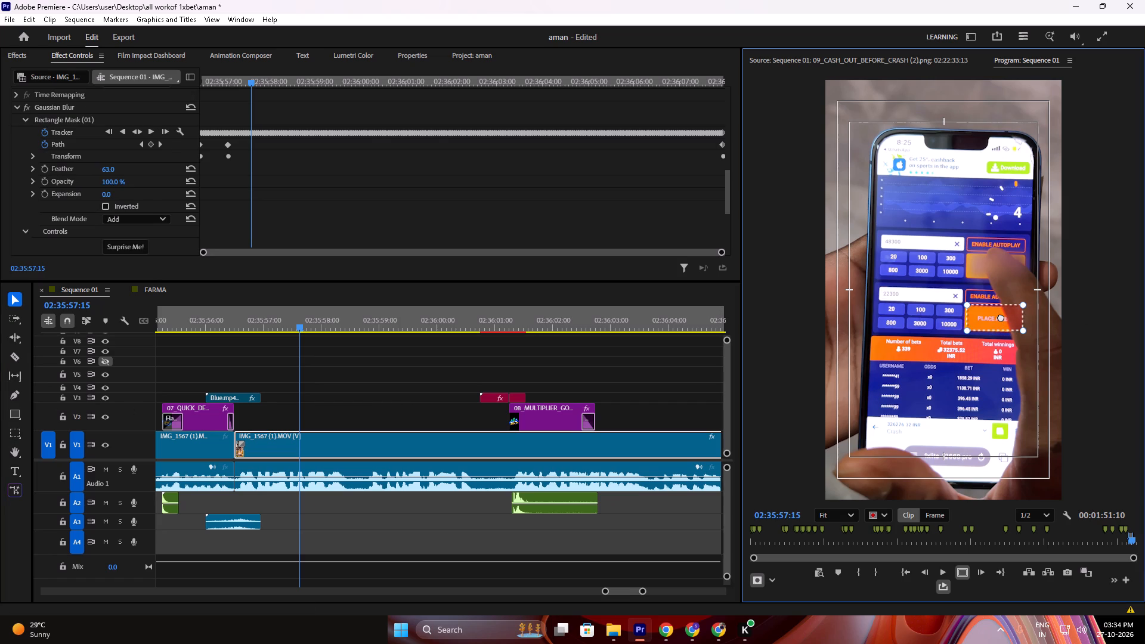
Assign Rectangle Mask (02) to the clip's existing Gaussian Blur effect.
{"action": "scroll", "coordinate": [69, 169], "scroll_direction": "down", "scroll_amount": 11}
{"action": "scroll", "coordinate": [77, 181], "scroll_direction": "up", "scroll_amount": 4}
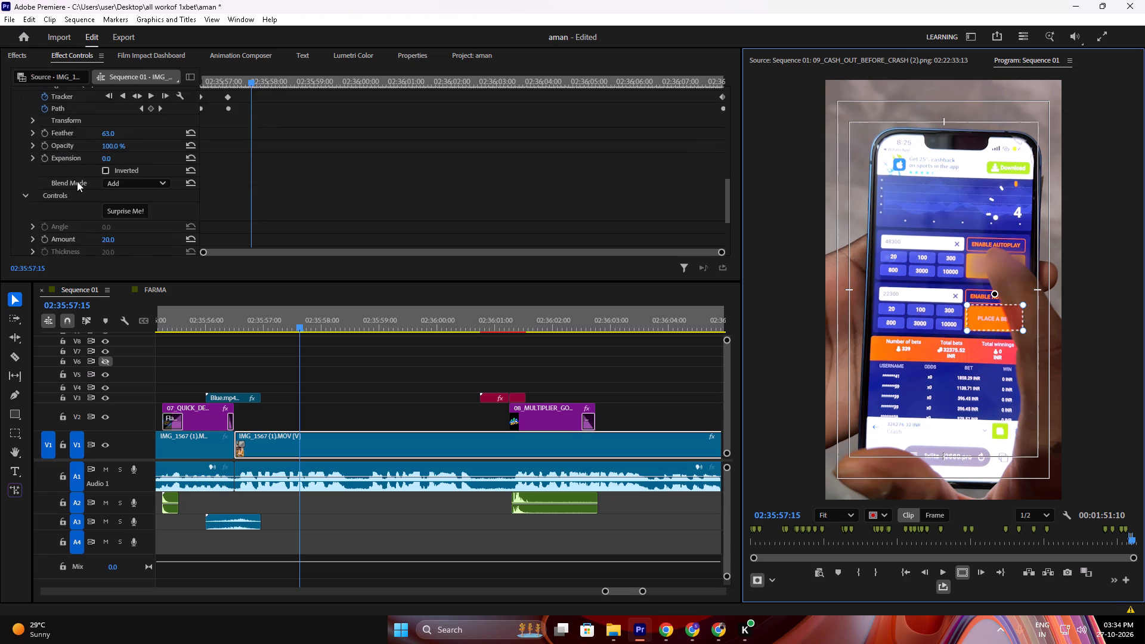
{"action": "scroll", "coordinate": [77, 181], "scroll_direction": "up", "scroll_amount": 20}
{"action": "scroll", "coordinate": [77, 181], "scroll_direction": "up", "scroll_amount": 11}
{"action": "scroll", "coordinate": [82, 104], "scroll_direction": "up", "scroll_amount": 4}
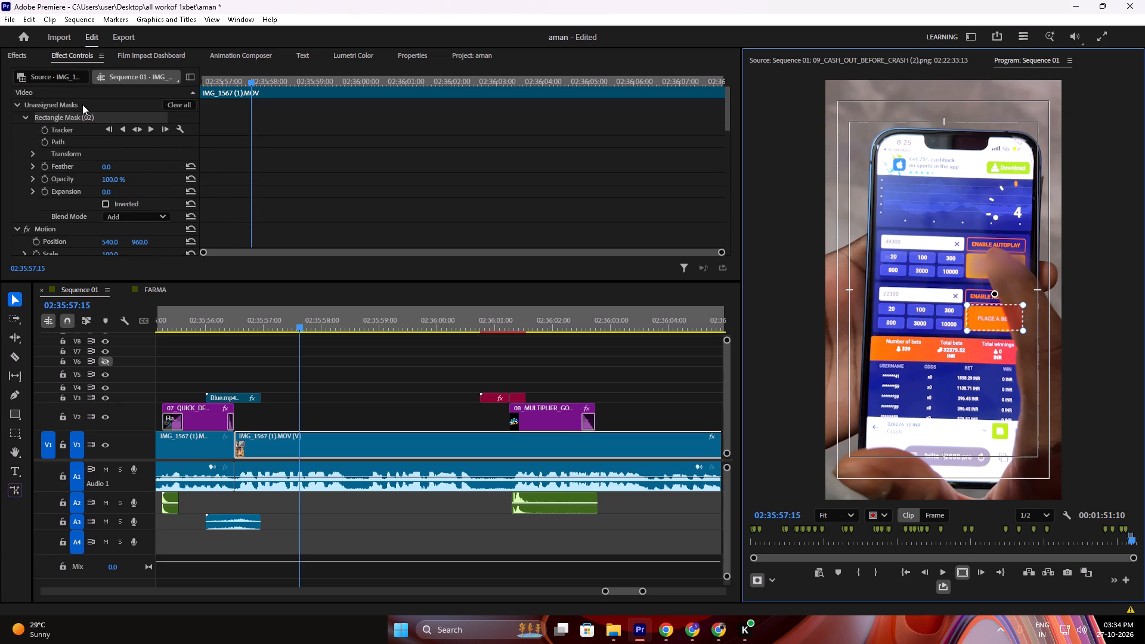
{"action": "scroll", "coordinate": [82, 104], "scroll_direction": "up", "scroll_amount": 3}
{"action": "left_click_drag", "start_coordinate": [84, 114], "coordinate": [76, 250]}
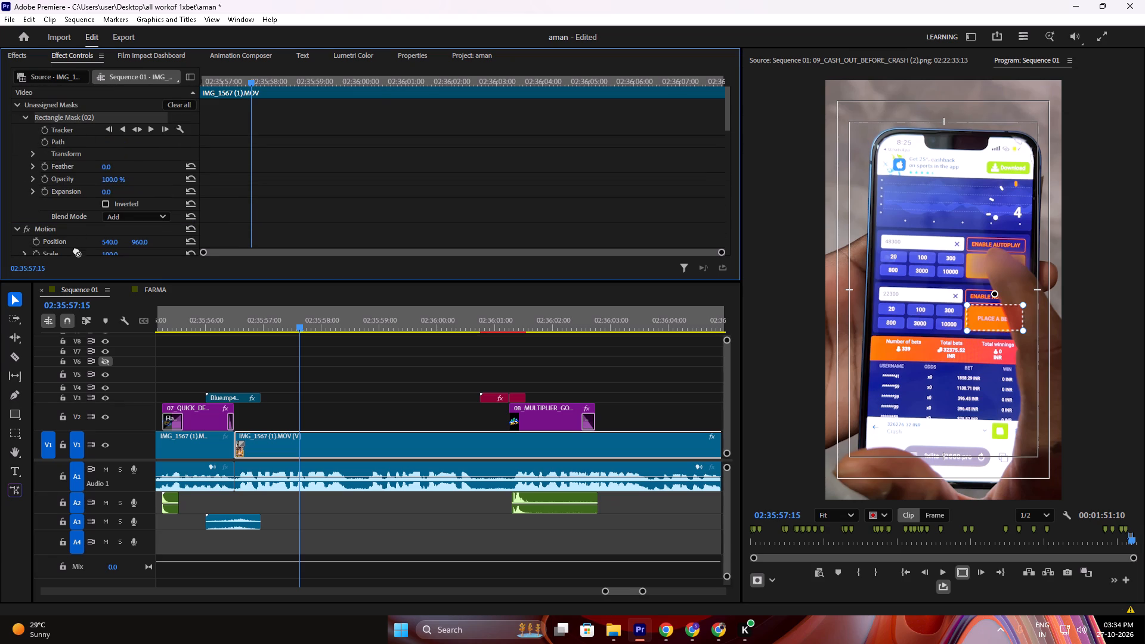
{"action": "left_click_drag", "start_coordinate": [76, 250], "coordinate": [71, 260]}
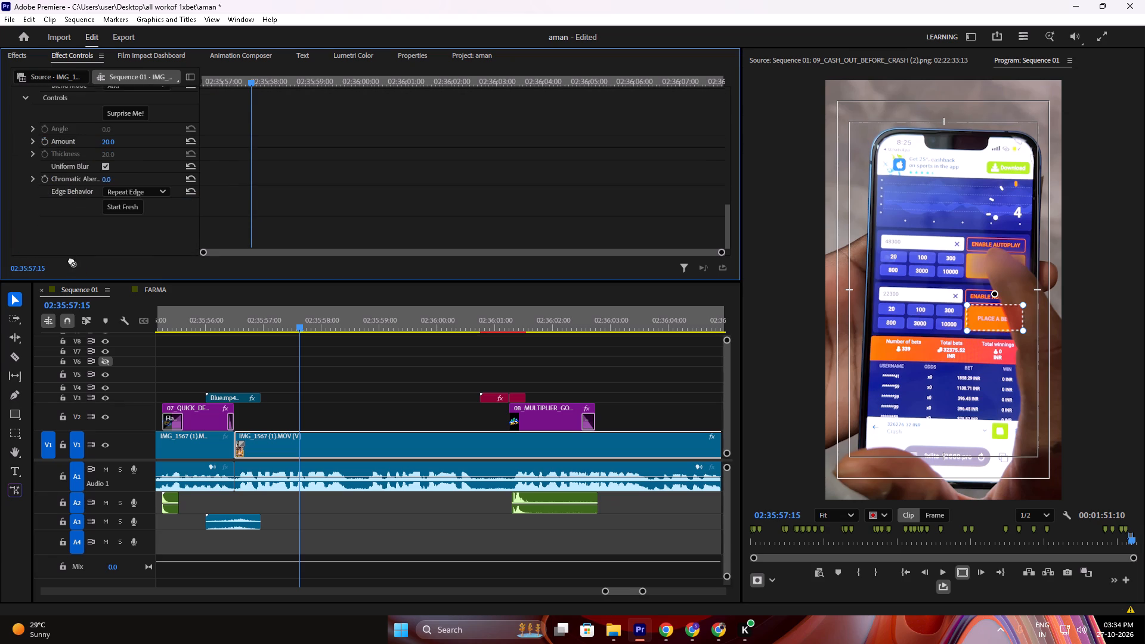
{"action": "left_click_drag", "start_coordinate": [71, 260], "coordinate": [70, 178]}
Set the feather of Rectangle Mask (02) to 61.
{"action": "scroll", "coordinate": [86, 179], "scroll_direction": "up", "scroll_amount": 7}
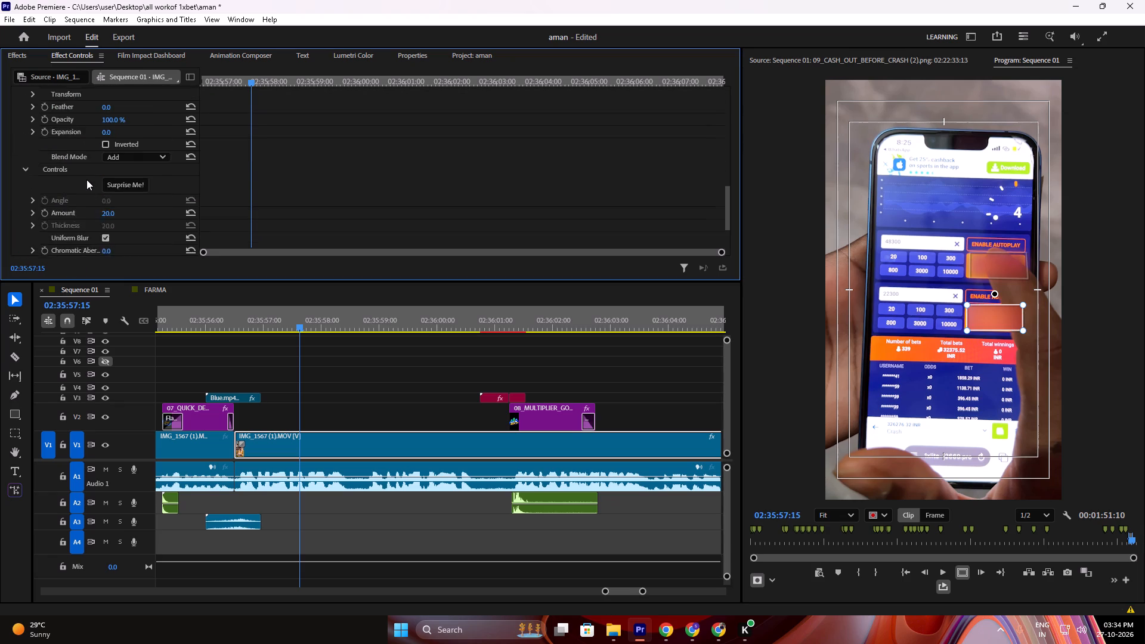
{"action": "scroll", "coordinate": [86, 179], "scroll_direction": "up", "scroll_amount": 3}
{"action": "left_click_drag", "start_coordinate": [105, 151], "coordinate": [131, 156]}
{"action": "scroll", "coordinate": [118, 153], "scroll_direction": "up", "scroll_amount": 4}
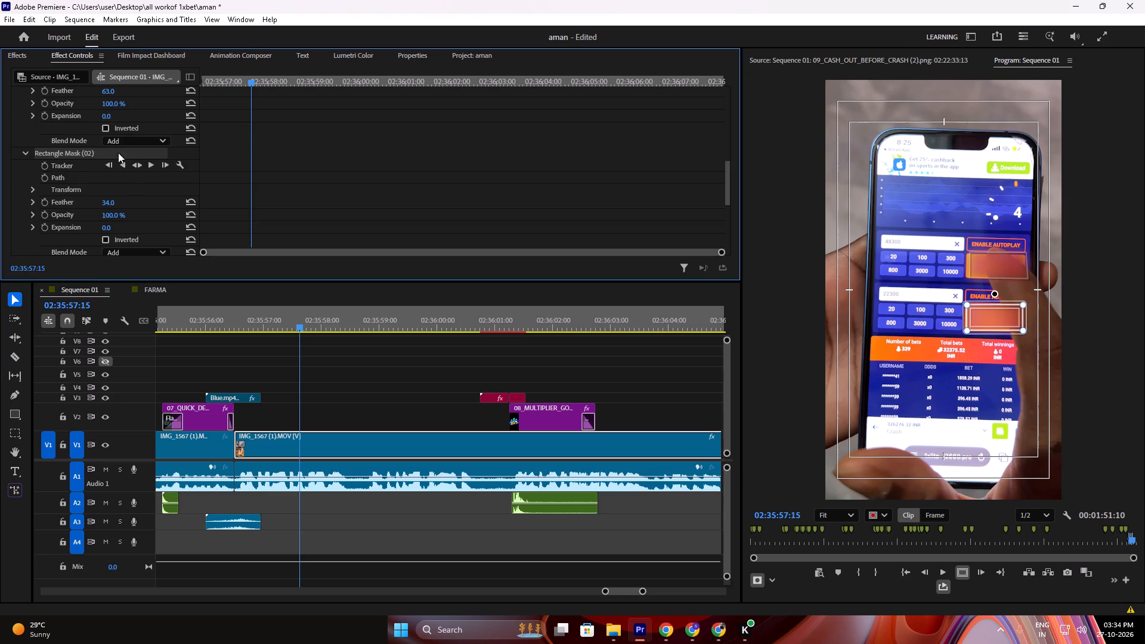
{"action": "left_click_drag", "start_coordinate": [110, 204], "coordinate": [126, 204]}
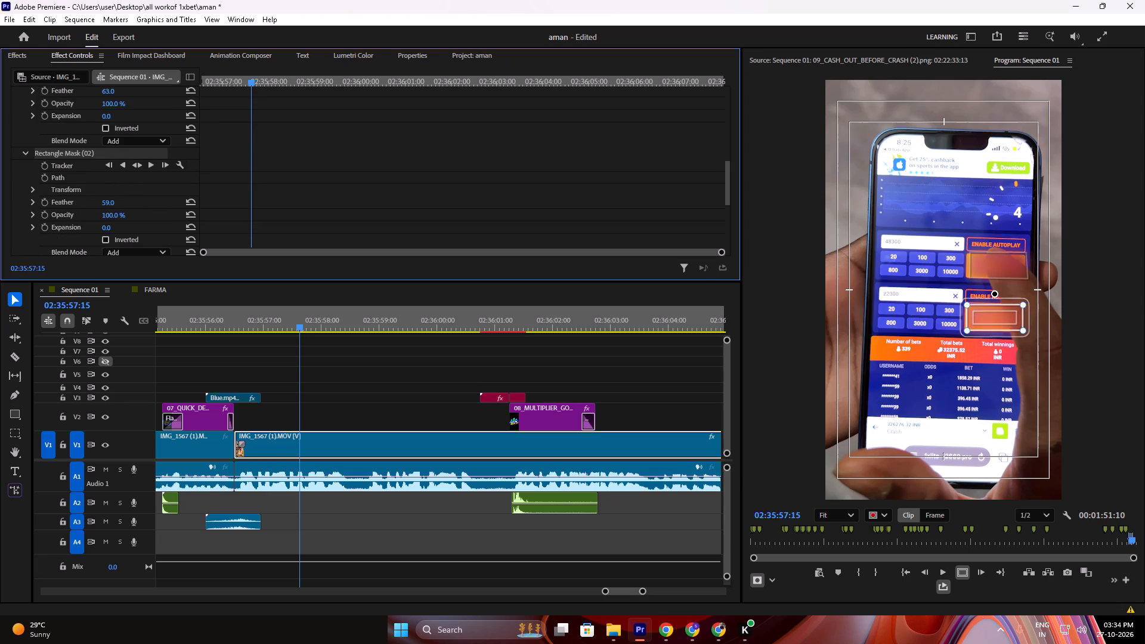
{"action": "left_click_drag", "start_coordinate": [126, 204], "coordinate": [126, 204]}
Preview both blurred buttons from the start of the clip.
{"action": "left_click_drag", "start_coordinate": [253, 306], "coordinate": [235, 314]}
{"action": "left_click", "coordinate": [233, 315]}
{"action": "key", "text": "space"}
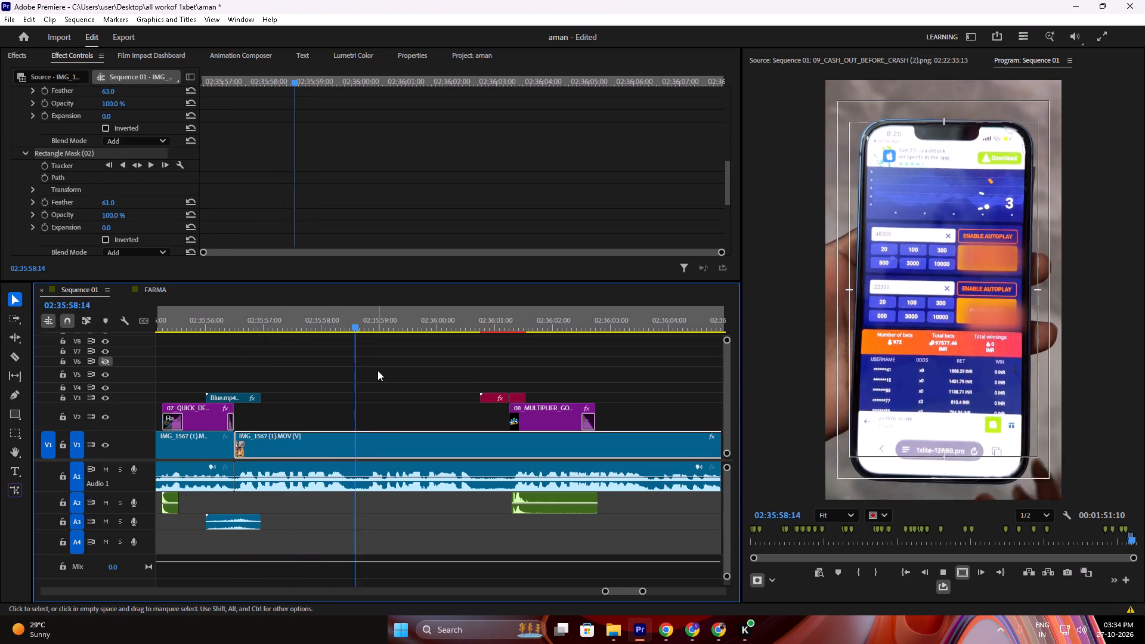
{"action": "key", "text": "space"}
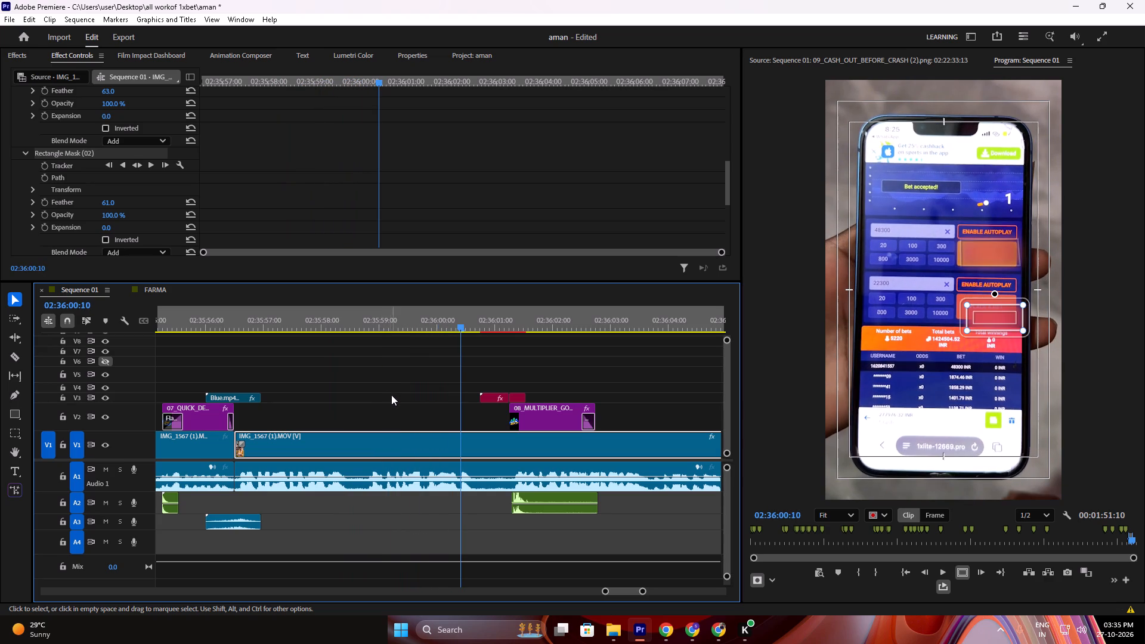
Split the blurred IMG_1567 (1).MOV clip at 02:35:58:07 and play on past the cut.
{"action": "left_click_drag", "start_coordinate": [438, 323], "coordinate": [373, 332]}
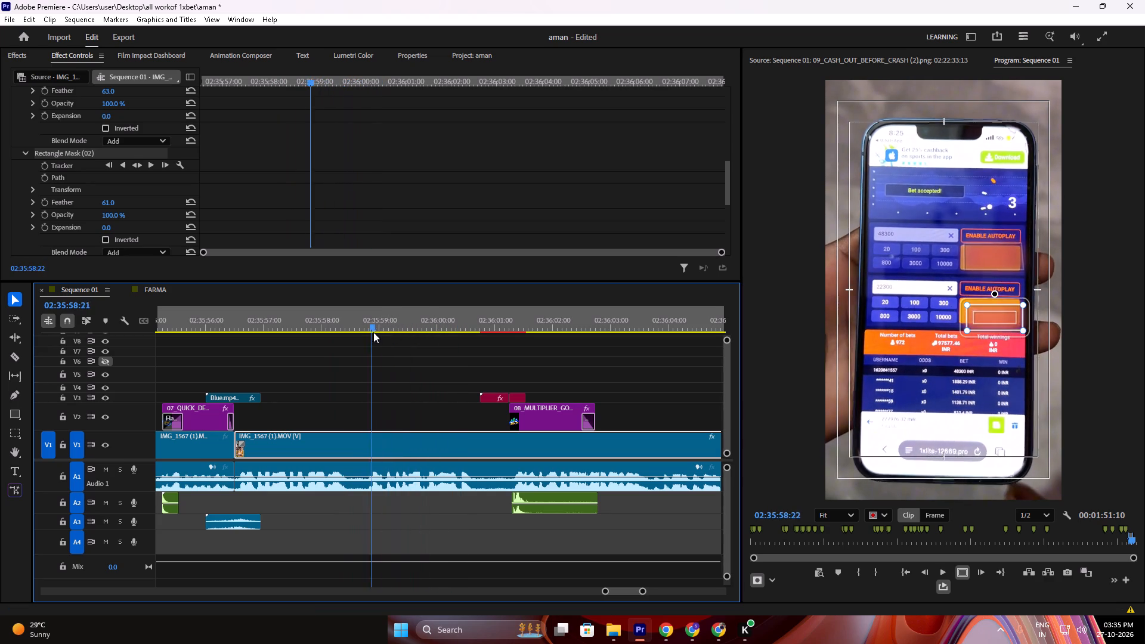
{"action": "left_click_drag", "start_coordinate": [373, 332], "coordinate": [270, 349]}
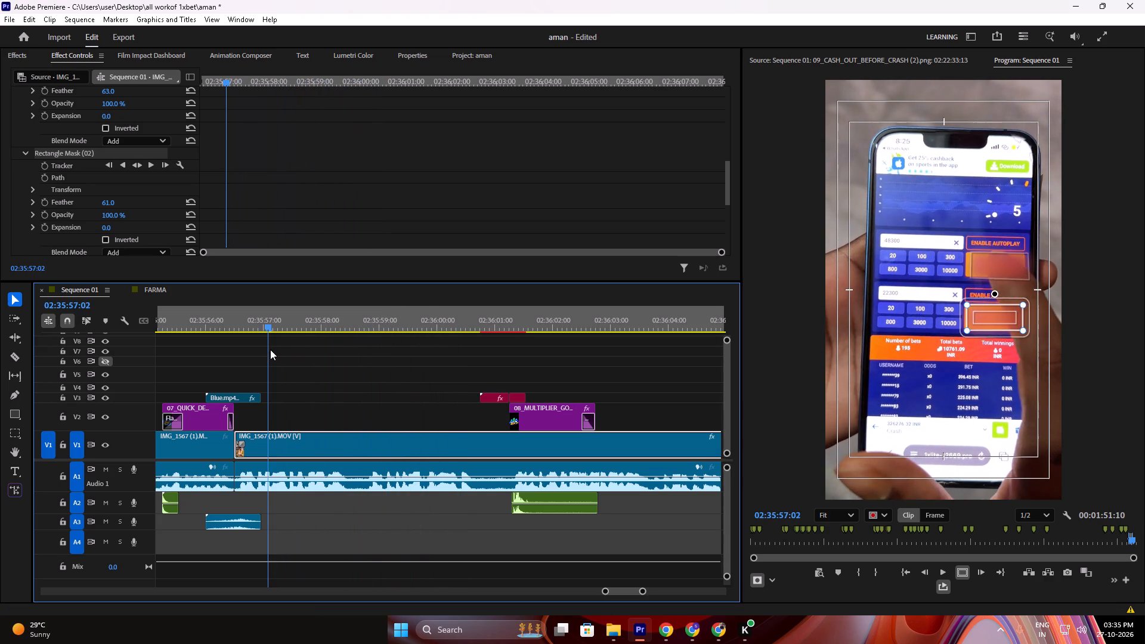
{"action": "left_click_drag", "start_coordinate": [270, 349], "coordinate": [339, 364]}
{"action": "key", "text": "a"}
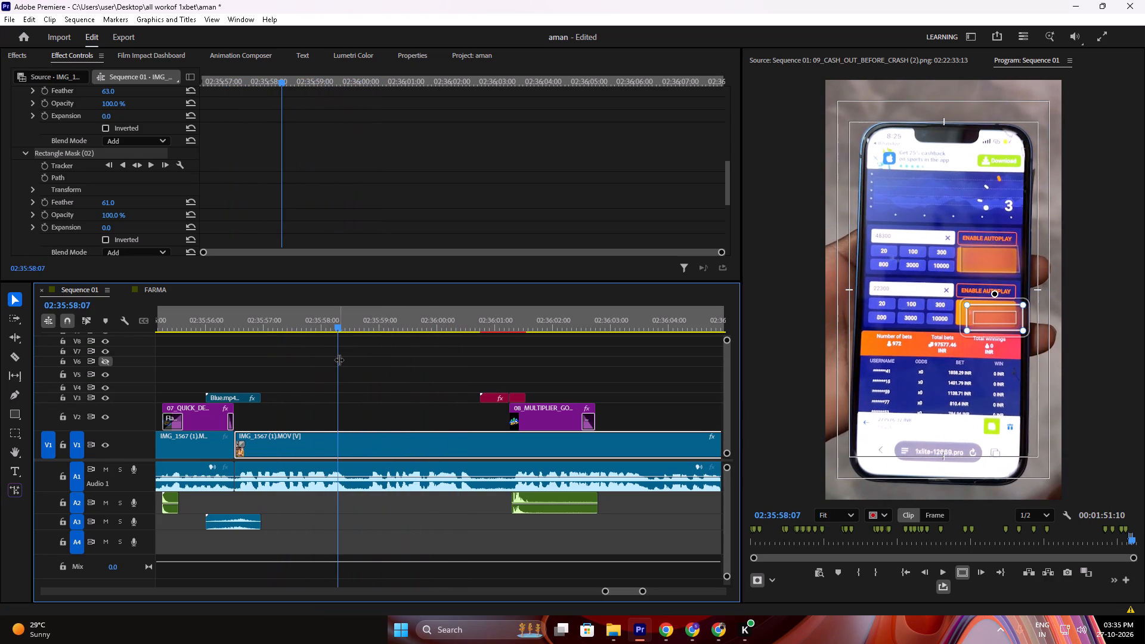
{"action": "key", "text": "space"}
{"action": "key", "text": "space"}
Reposition Rectangle Mask (02) of the IMG_1567 (1).MOV clip after the cut over the lower PLACE A BET button at 02:35:59:08.
{"action": "left_click", "coordinate": [375, 431]}
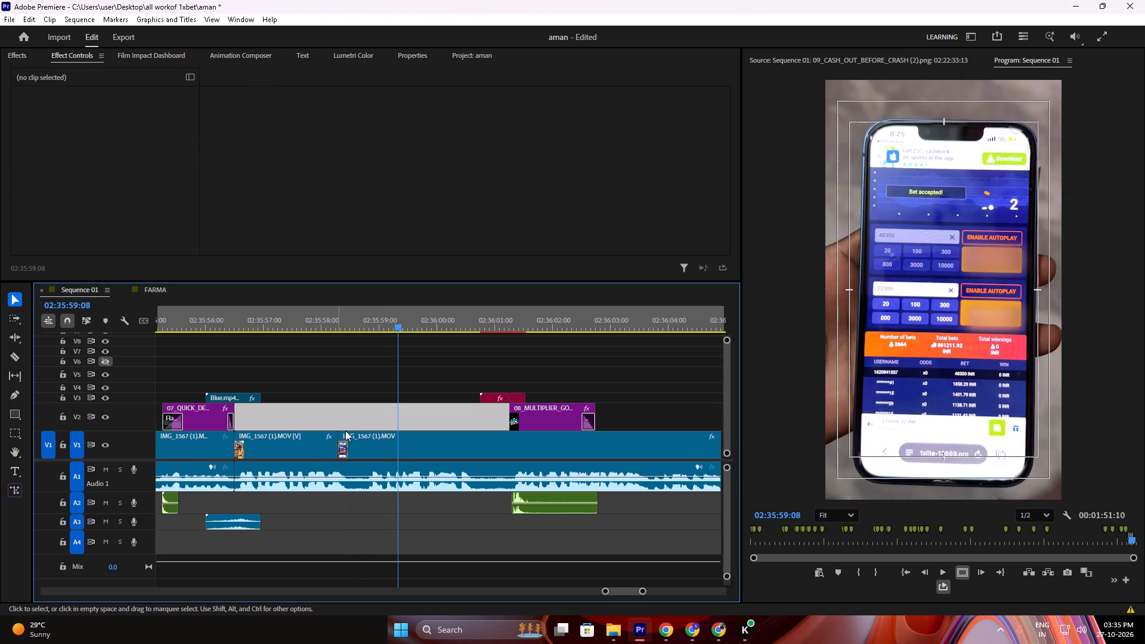
{"action": "left_click", "coordinate": [367, 436]}
{"action": "scroll", "coordinate": [132, 209], "scroll_direction": "down", "scroll_amount": 12}
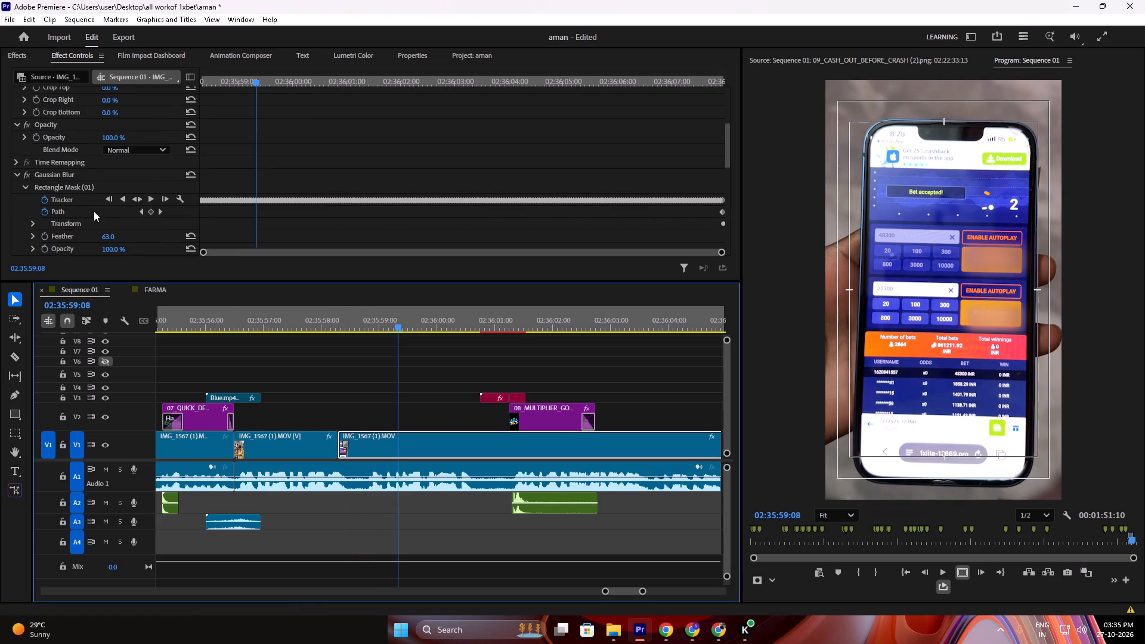
{"action": "left_click", "coordinate": [94, 192]}
{"action": "left_click", "coordinate": [94, 190]}
{"action": "scroll", "coordinate": [113, 142], "scroll_direction": "down", "scroll_amount": 9}
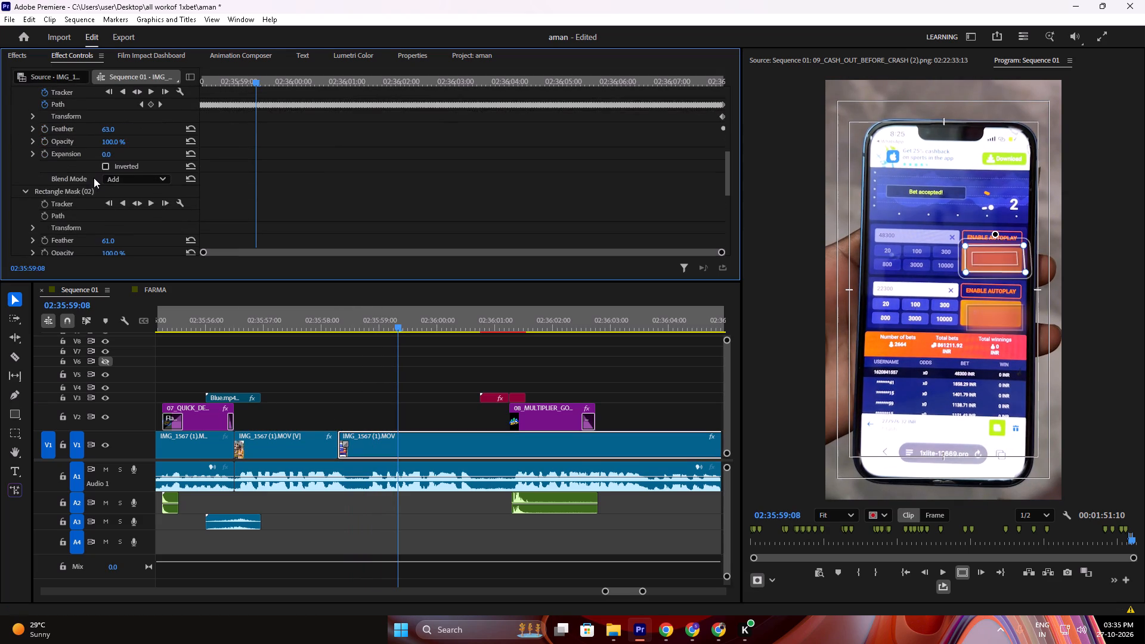
{"action": "left_click", "coordinate": [92, 190]}
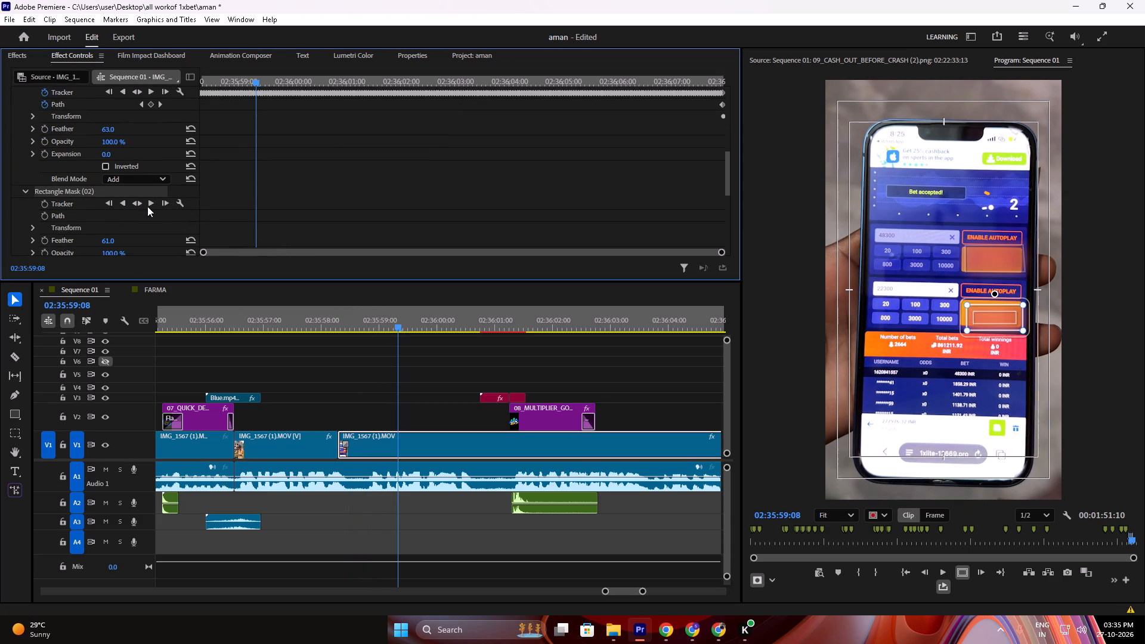
{"action": "left_click_drag", "start_coordinate": [979, 315], "coordinate": [974, 309]}
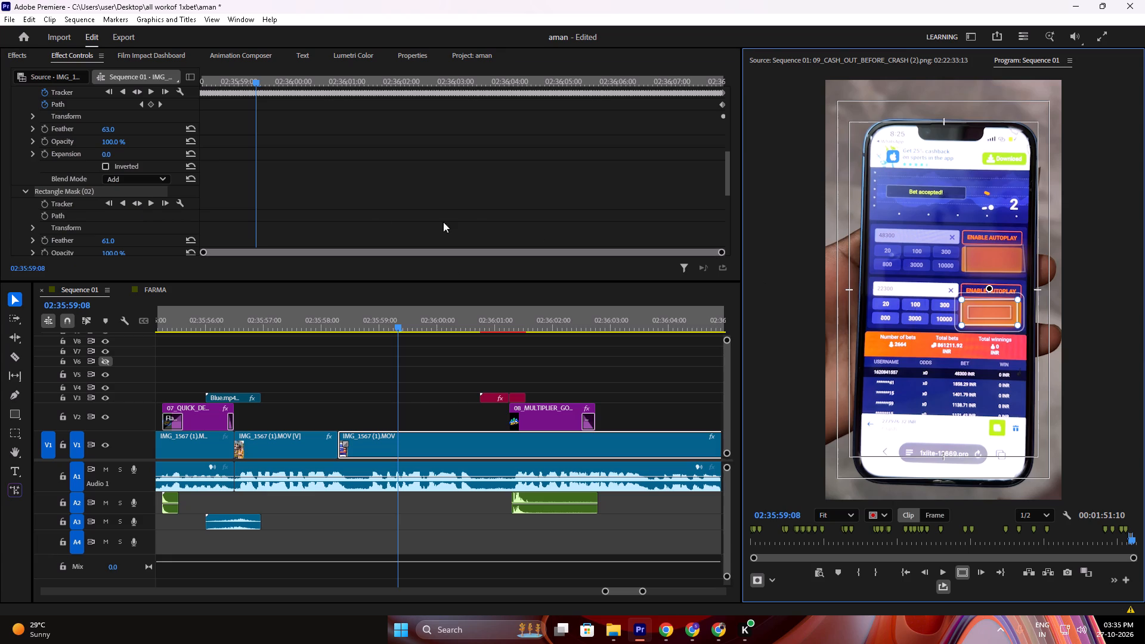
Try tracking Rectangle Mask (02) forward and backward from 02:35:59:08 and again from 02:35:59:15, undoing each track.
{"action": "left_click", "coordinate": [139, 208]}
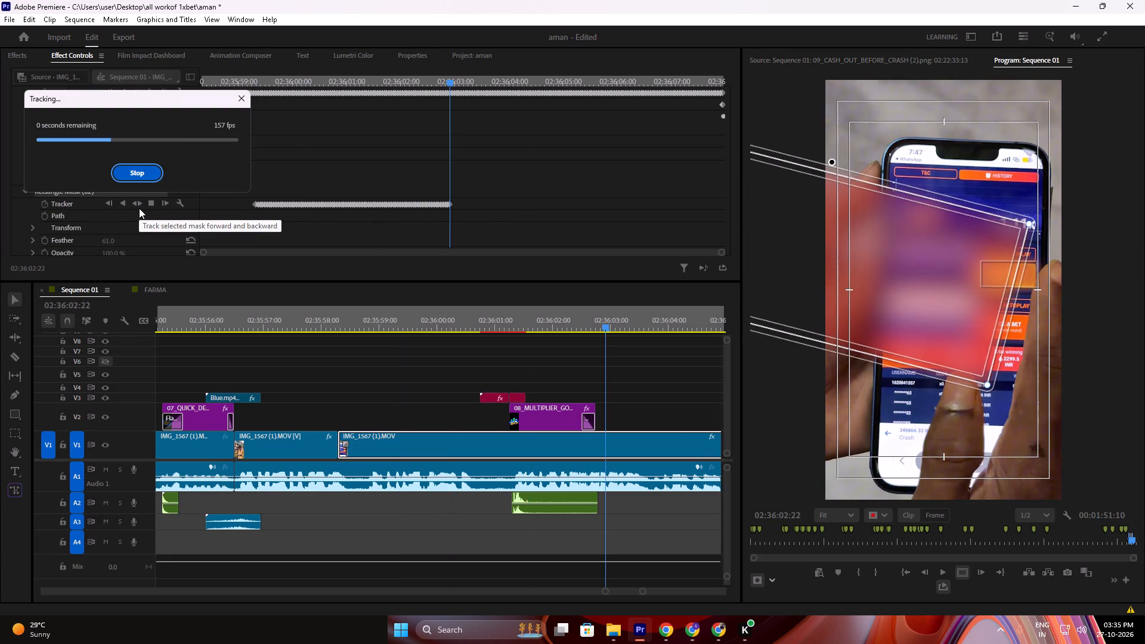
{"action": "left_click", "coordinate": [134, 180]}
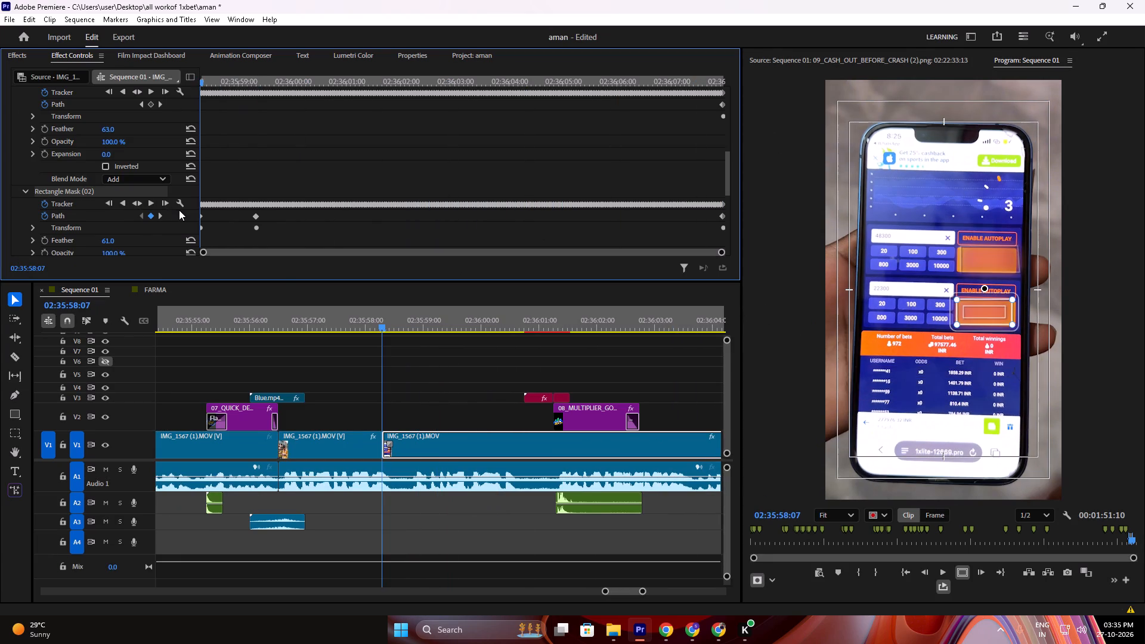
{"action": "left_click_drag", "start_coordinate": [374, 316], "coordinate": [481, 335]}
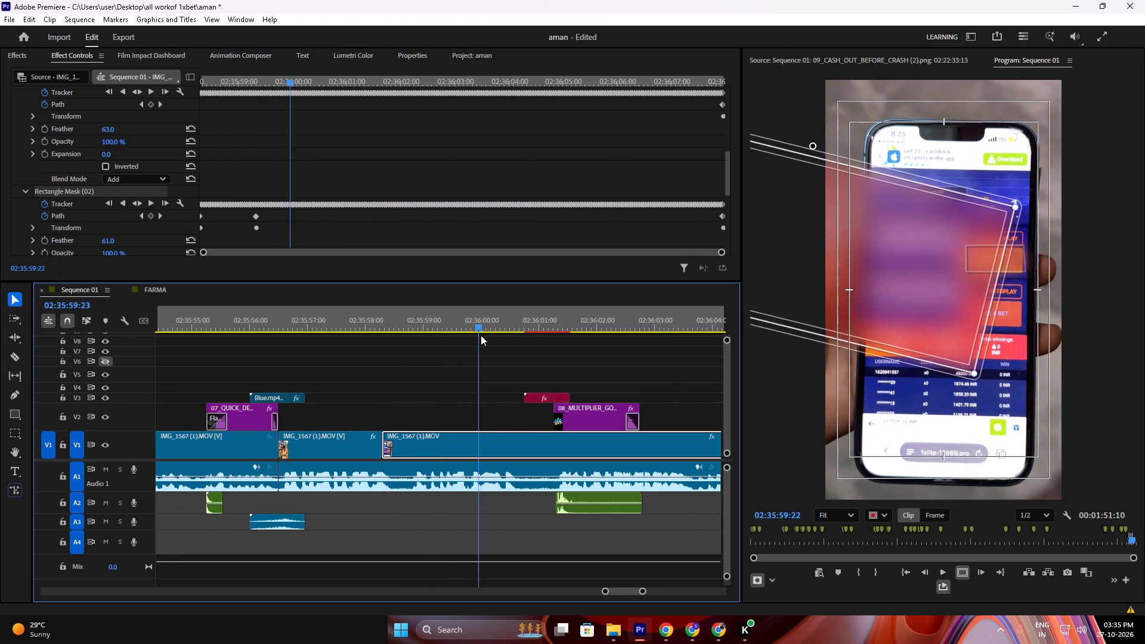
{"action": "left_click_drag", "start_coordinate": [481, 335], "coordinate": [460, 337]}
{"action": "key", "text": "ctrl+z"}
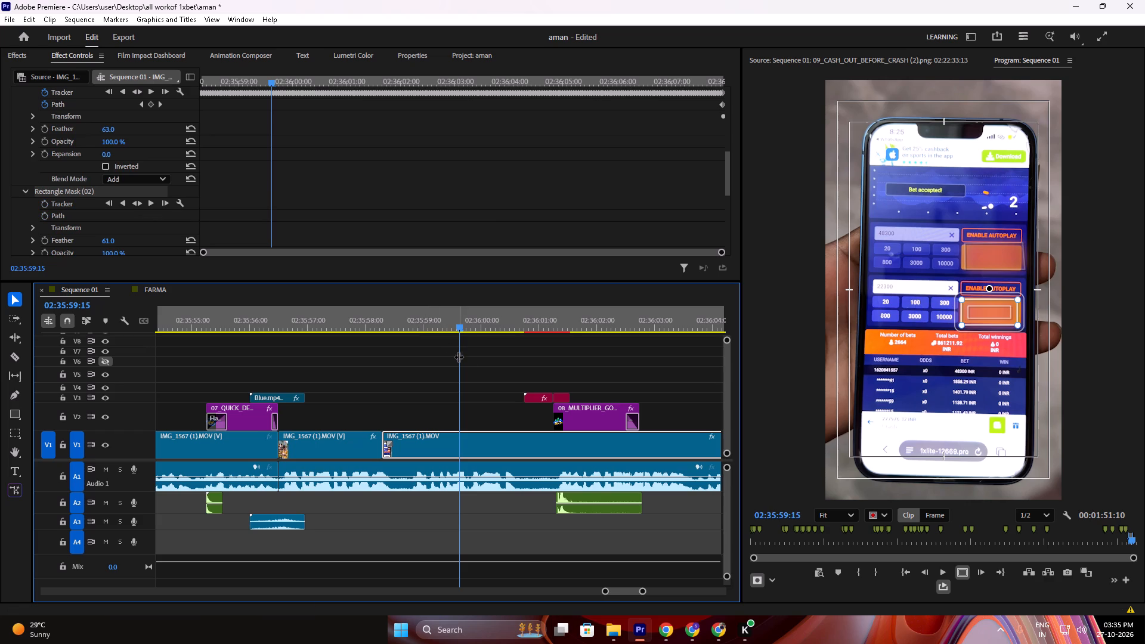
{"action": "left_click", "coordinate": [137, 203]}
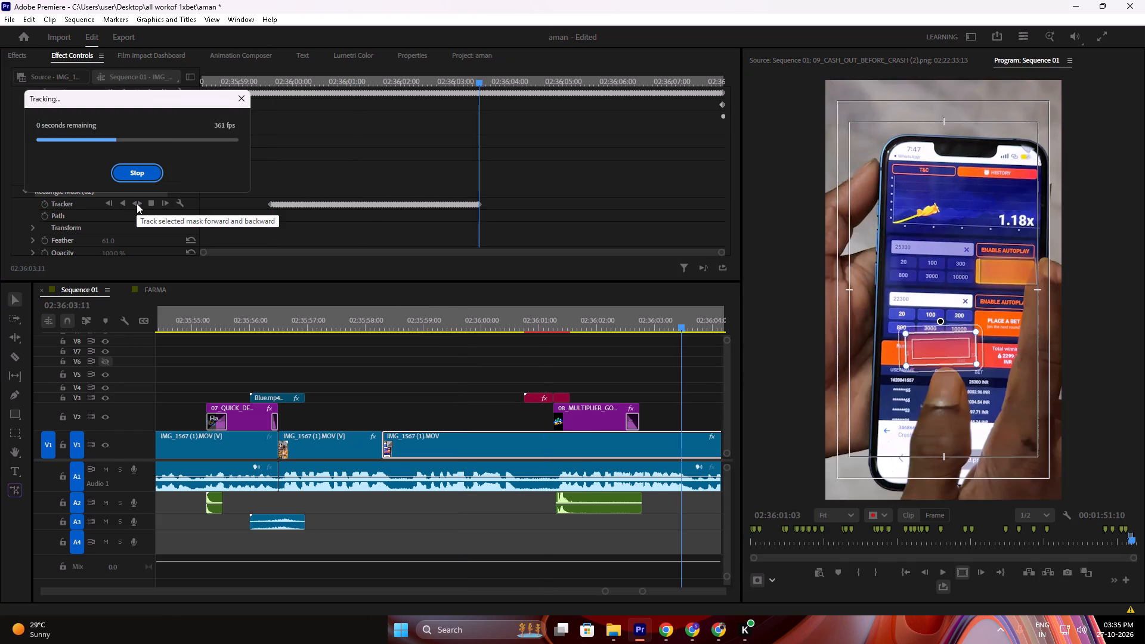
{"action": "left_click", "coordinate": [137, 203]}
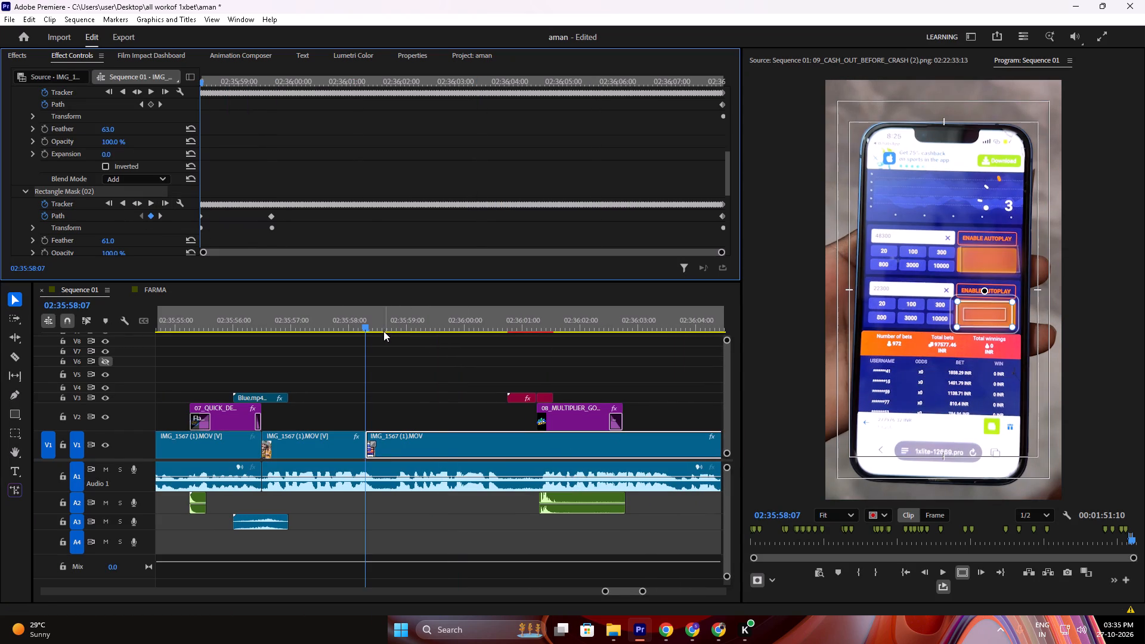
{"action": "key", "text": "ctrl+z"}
Play on and split the blurred IMG_1567 (1).MOV clip just before 02:36:01:00.
{"action": "key", "text": "space"}
{"action": "scroll", "coordinate": [404, 355], "scroll_direction": "down", "scroll_amount": 6}
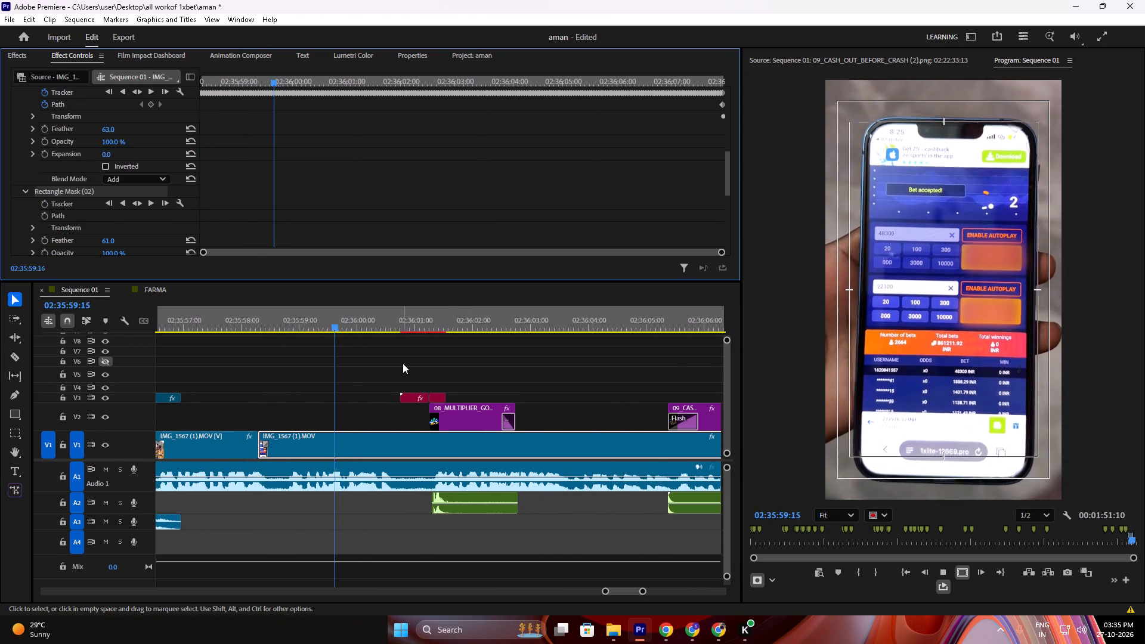
{"action": "key", "text": "space"}
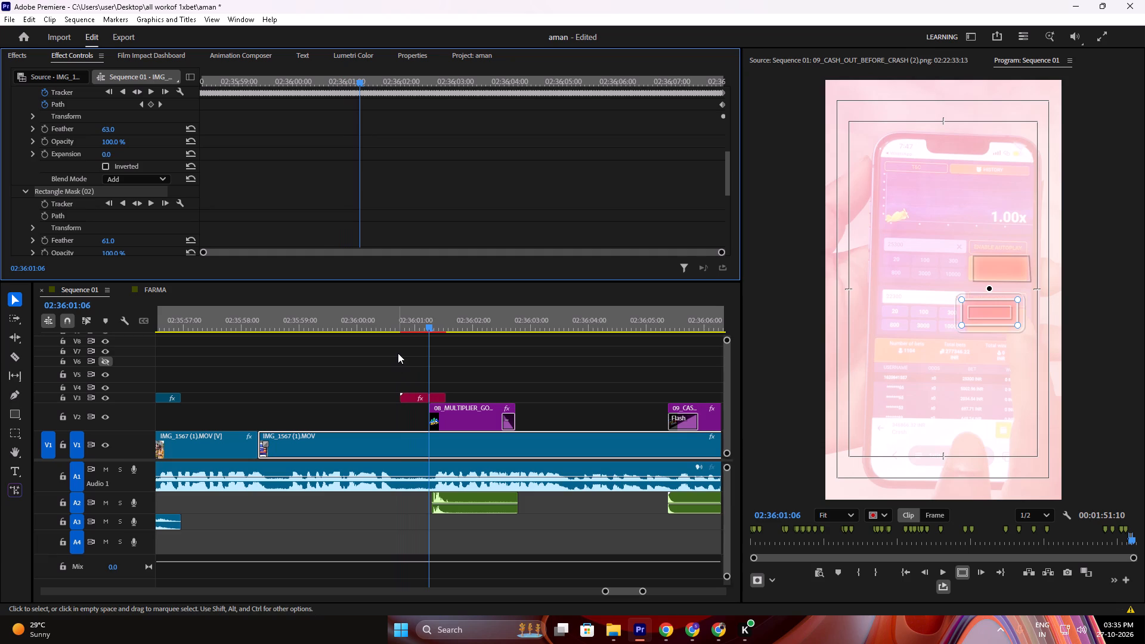
{"action": "left_click_drag", "start_coordinate": [428, 322], "coordinate": [407, 322]}
{"action": "key", "text": "a"}
{"action": "key", "text": "space"}
{"action": "key", "text": "space"}
Move Rectangle Mask (02) of the new IMG_1567 (1).MOV segment over the lower PLACE A BET button at 02:36:01:07.
{"action": "left_click", "coordinate": [429, 434]}
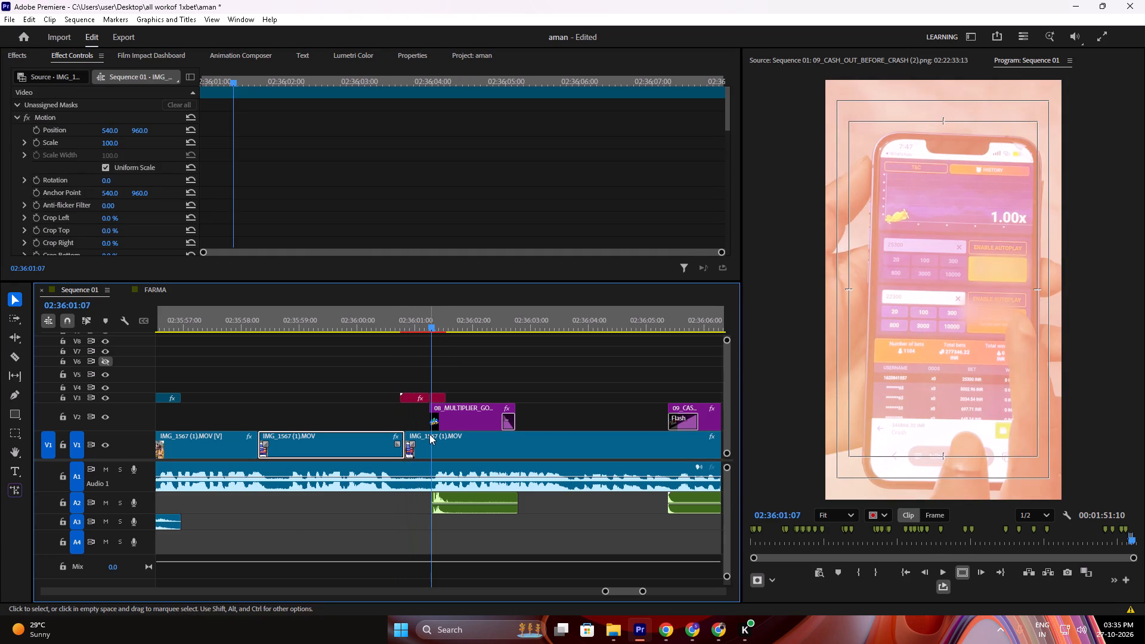
{"action": "scroll", "coordinate": [125, 211], "scroll_direction": "down", "scroll_amount": 10}
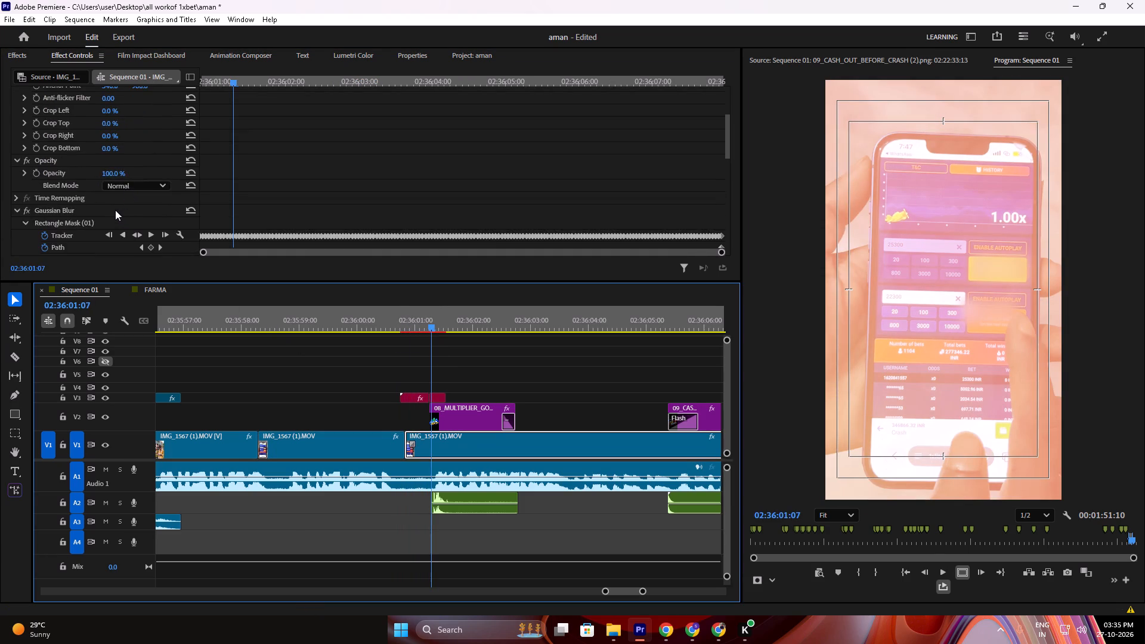
{"action": "scroll", "coordinate": [115, 210], "scroll_direction": "down", "scroll_amount": 10}
{"action": "left_click", "coordinate": [97, 203]}
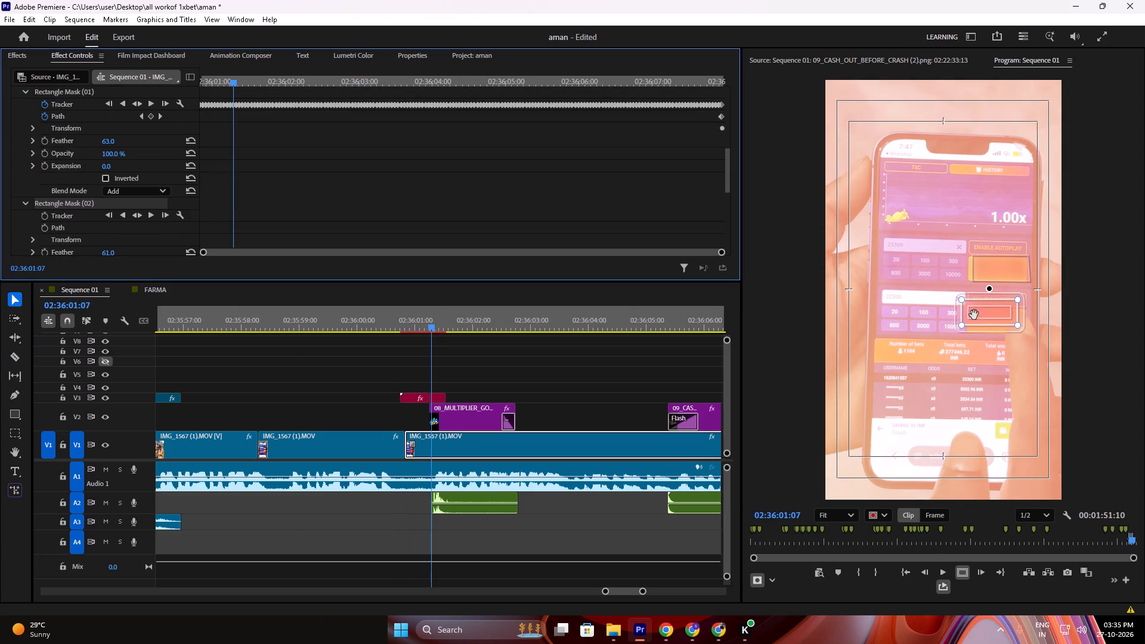
{"action": "left_click_drag", "start_coordinate": [977, 313], "coordinate": [986, 319]}
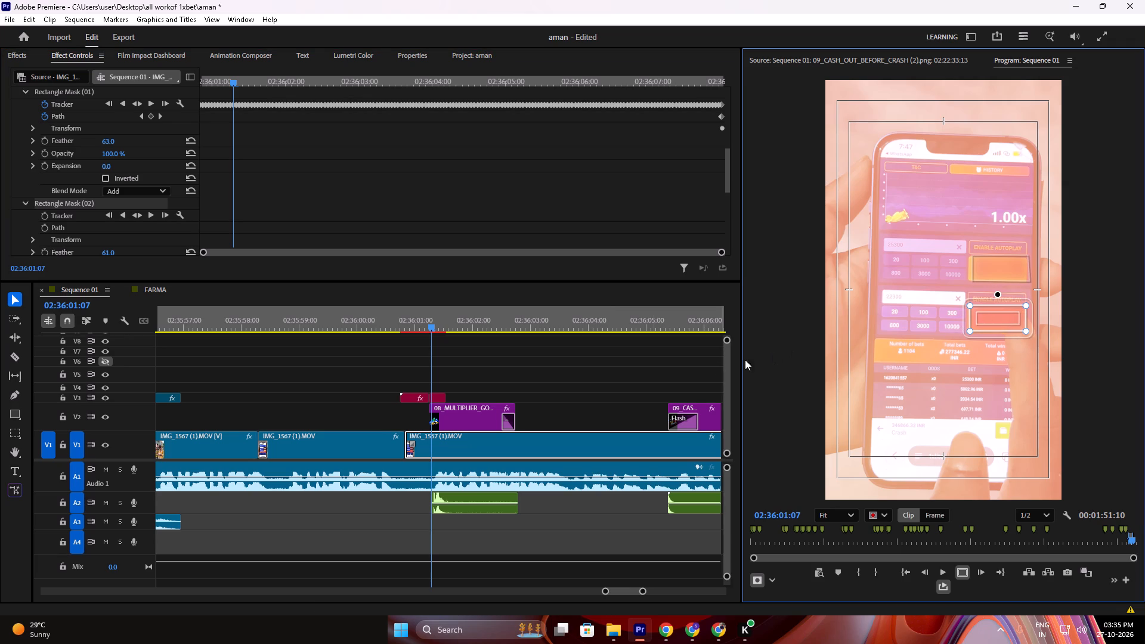
Preview the realigned blur and split the IMG_1567 (1).MOV clip again at 02:36:02:04.
{"action": "key", "text": "space"}
{"action": "left_click", "coordinate": [550, 376]}
{"action": "key", "text": "space"}
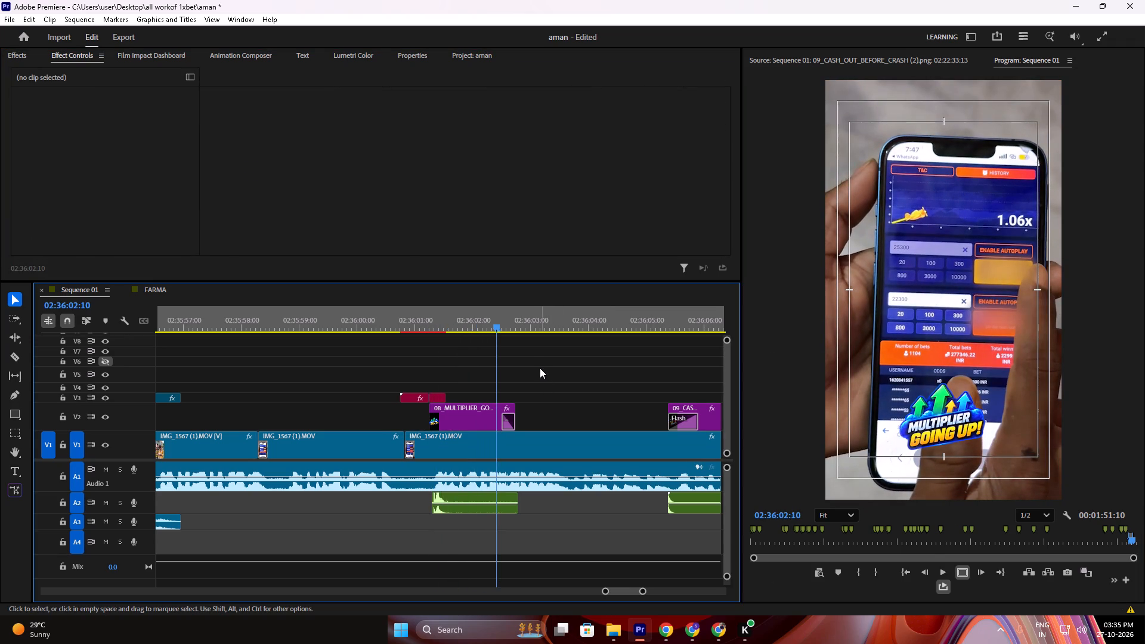
{"action": "key", "text": "space"}
{"action": "scroll", "coordinate": [540, 370], "scroll_direction": "down", "scroll_amount": 3}
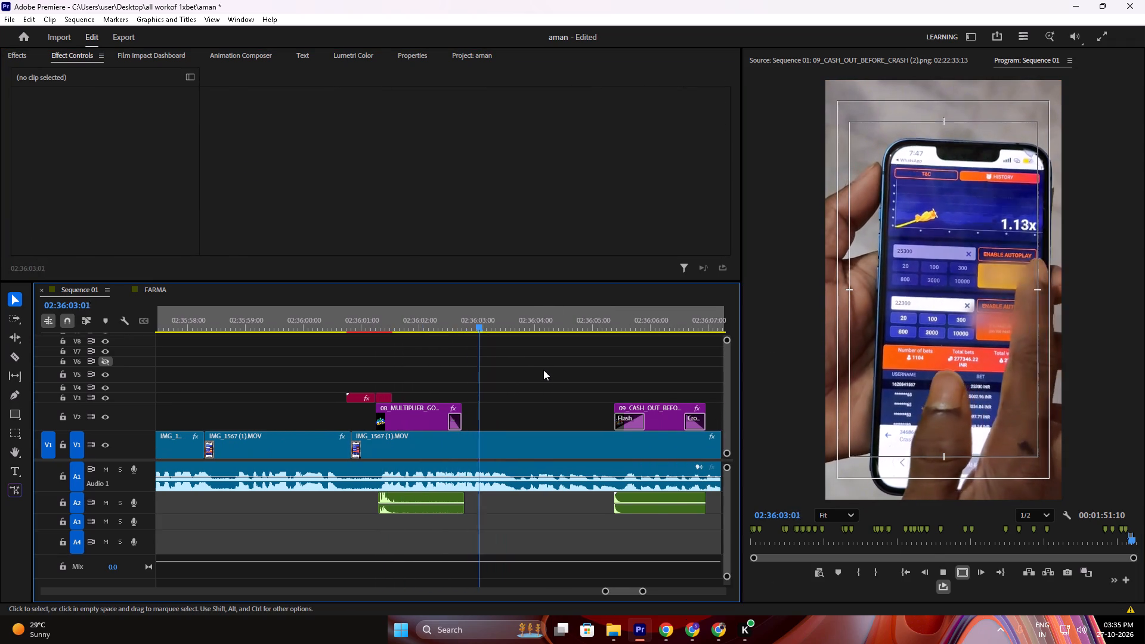
{"action": "key", "text": "space"}
{"action": "left_click_drag", "start_coordinate": [505, 314], "coordinate": [466, 317]}
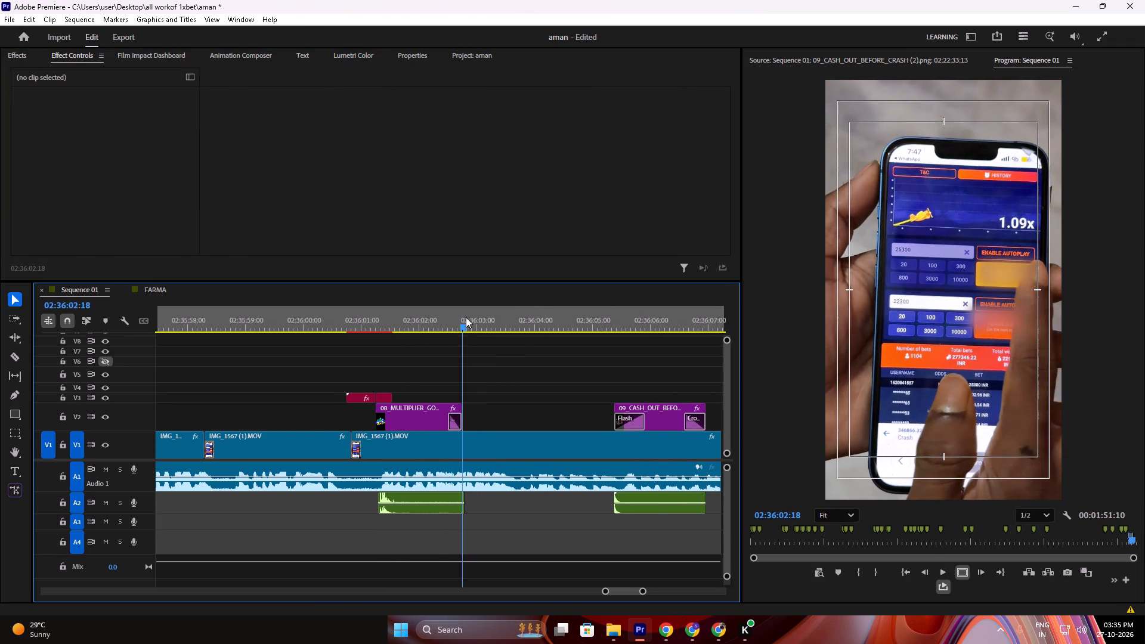
{"action": "left_click_drag", "start_coordinate": [466, 317], "coordinate": [431, 318]}
{"action": "key", "text": "a"}
Shift Rectangle Mask (02) of the segment after 02:36:02:04 onto the lower PLACE A BET button at 02:36:02:14.
{"action": "key", "text": "space"}
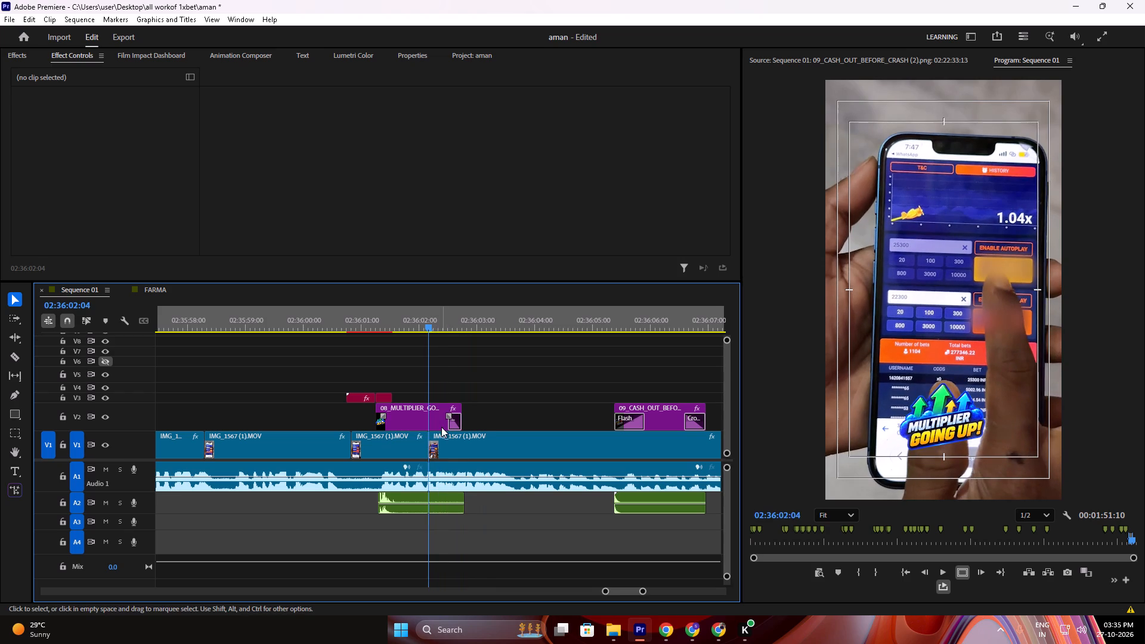
{"action": "key", "text": "space"}
{"action": "left_click", "coordinate": [462, 436]}
{"action": "scroll", "coordinate": [180, 231], "scroll_direction": "down", "scroll_amount": 17}
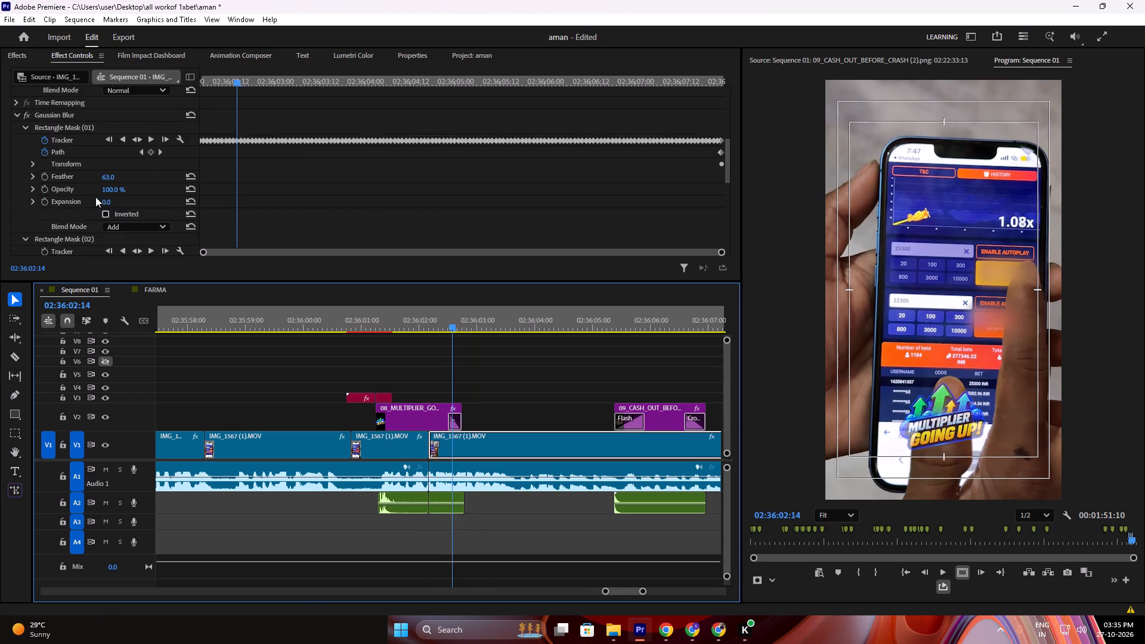
{"action": "scroll", "coordinate": [95, 197], "scroll_direction": "down", "scroll_amount": 5}
{"action": "left_click", "coordinate": [94, 180]}
{"action": "left_click_drag", "start_coordinate": [999, 328], "coordinate": [1004, 334]}
Play through the segment and split the IMG_1567 (1).MOV clip shortly after 02:36:05:00.
{"action": "key", "text": "space"}
{"action": "scroll", "coordinate": [570, 385], "scroll_direction": "down", "scroll_amount": 5}
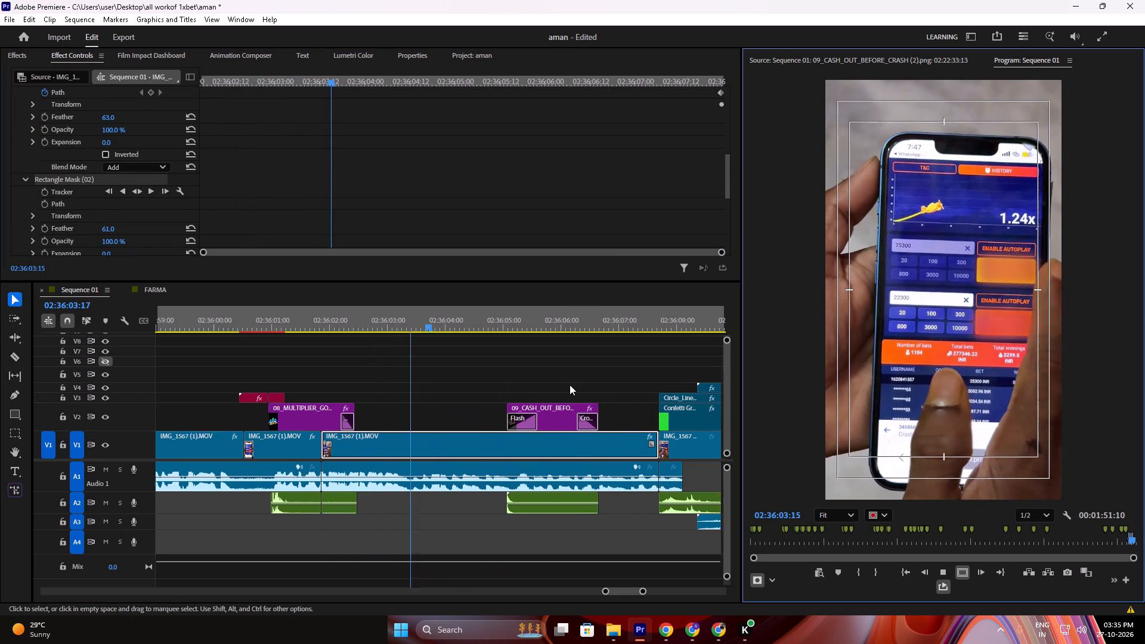
{"action": "scroll", "coordinate": [570, 385], "scroll_direction": "down", "scroll_amount": 6}
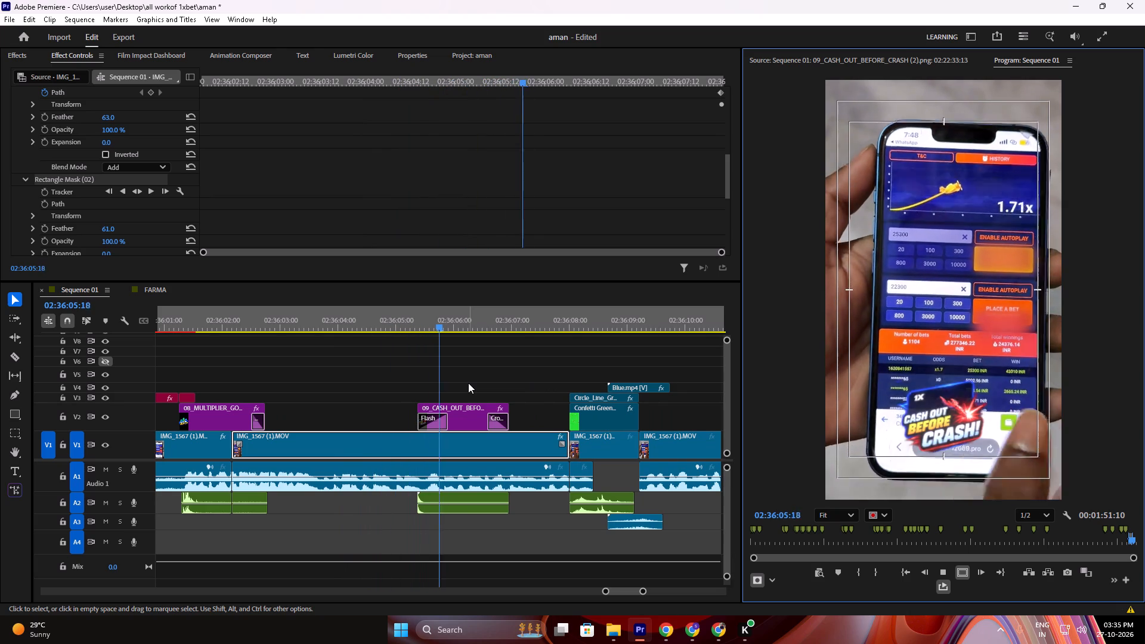
{"action": "key", "text": "space"}
{"action": "left_click_drag", "start_coordinate": [445, 314], "coordinate": [409, 318]}
{"action": "key", "text": "a"}
{"action": "key", "text": "space"}
Realign Rectangle Mask (02) over the lower PLACE A BET button in the segment under the CASH OUT BEFORE CRASH graphic, checking playback.
{"action": "key", "text": "space"}
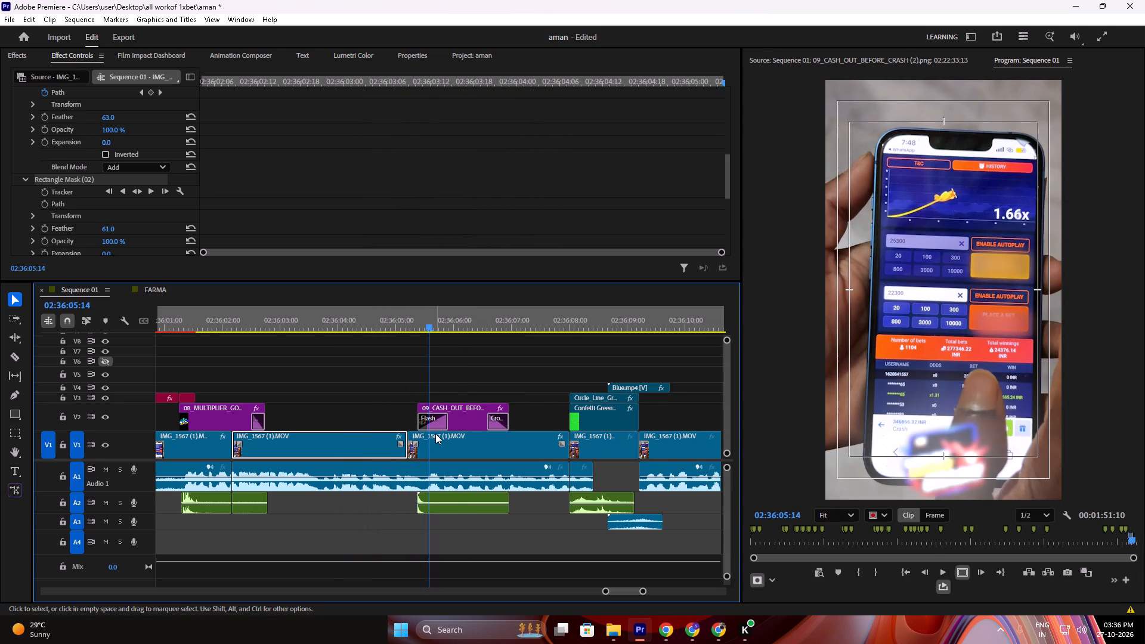
{"action": "left_click", "coordinate": [435, 434]}
{"action": "scroll", "coordinate": [82, 212], "scroll_direction": "down", "scroll_amount": 20}
{"action": "scroll", "coordinate": [82, 212], "scroll_direction": "down", "scroll_amount": 6}
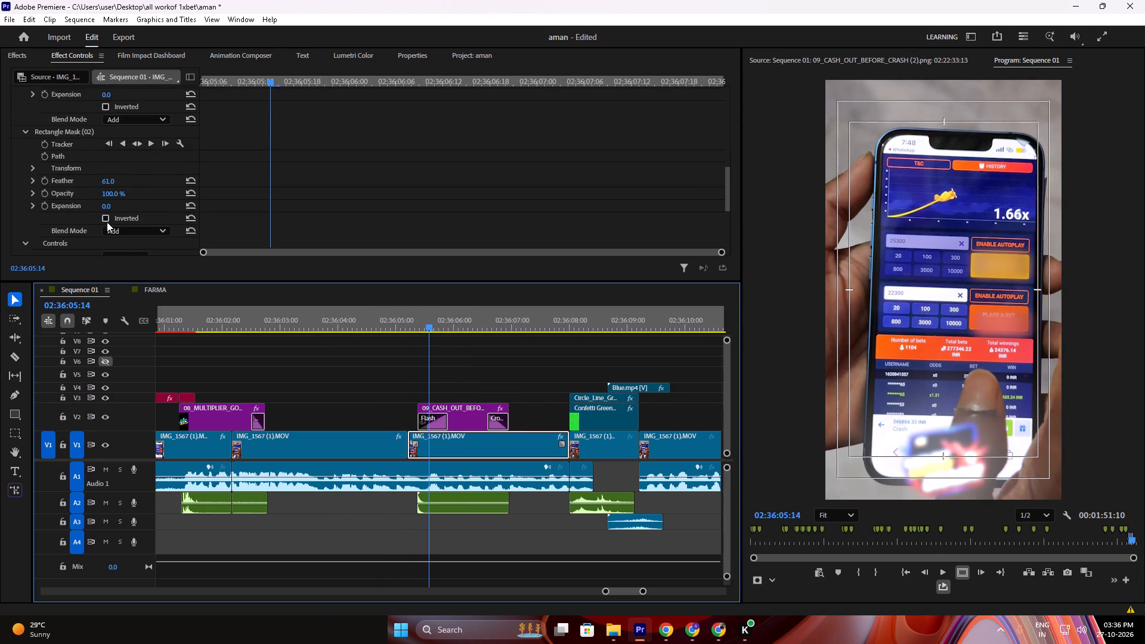
{"action": "left_click", "coordinate": [105, 134]}
{"action": "left_click_drag", "start_coordinate": [980, 322], "coordinate": [978, 315]}
{"action": "key", "text": "space"}
{"action": "key", "text": "space"}
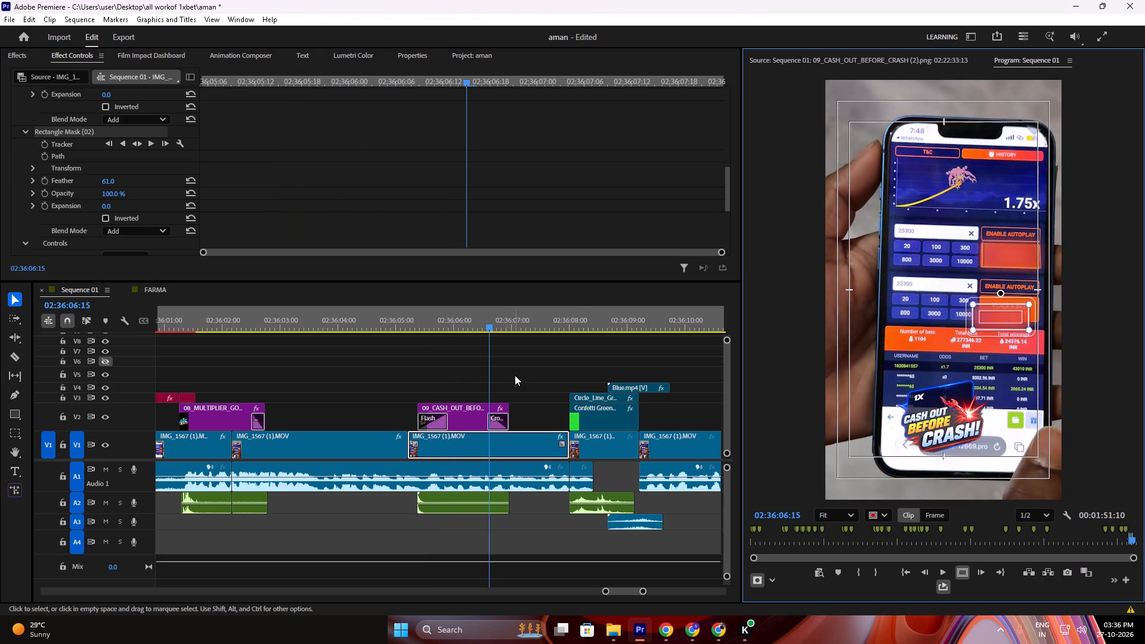
{"action": "left_click_drag", "start_coordinate": [505, 327], "coordinate": [468, 334]}
{"action": "left_click_drag", "start_coordinate": [1014, 317], "coordinate": [1020, 309]}
{"action": "left_click_drag", "start_coordinate": [430, 313], "coordinate": [414, 316]}
{"action": "key", "text": "space"}
{"action": "key", "text": "space"}
Draw a rectangle mask around the upper PLACE A BET button on the IMG_1567 (1).MOV clip under the confetti at 02:36:08:15.
{"action": "key", "text": "space"}
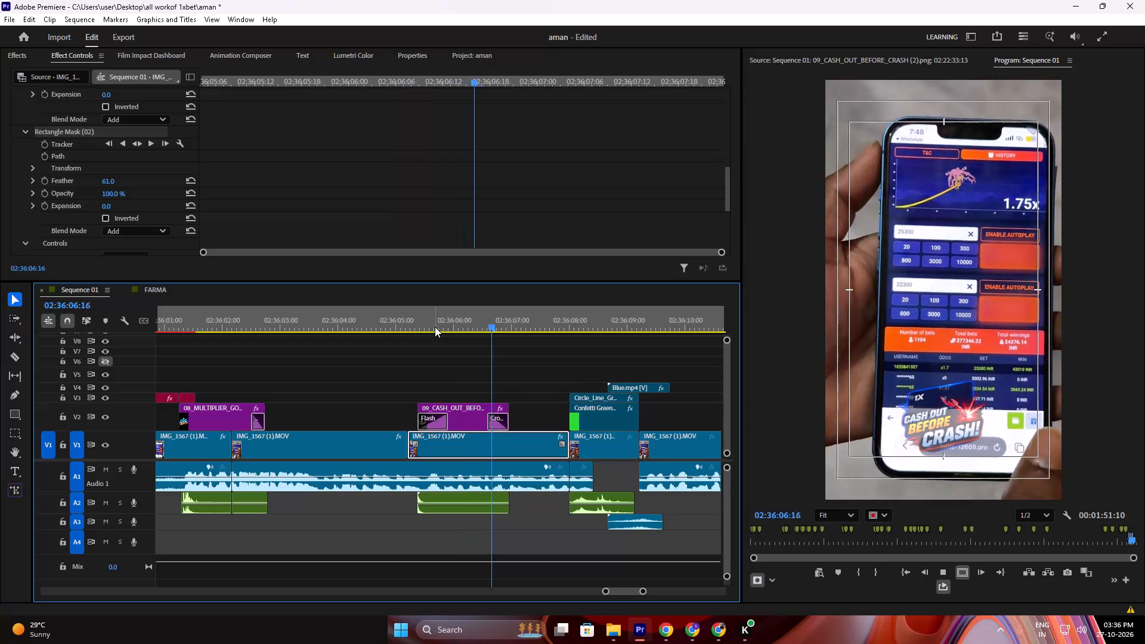
{"action": "scroll", "coordinate": [435, 335], "scroll_direction": "down", "scroll_amount": 10}
{"action": "key", "text": "space"}
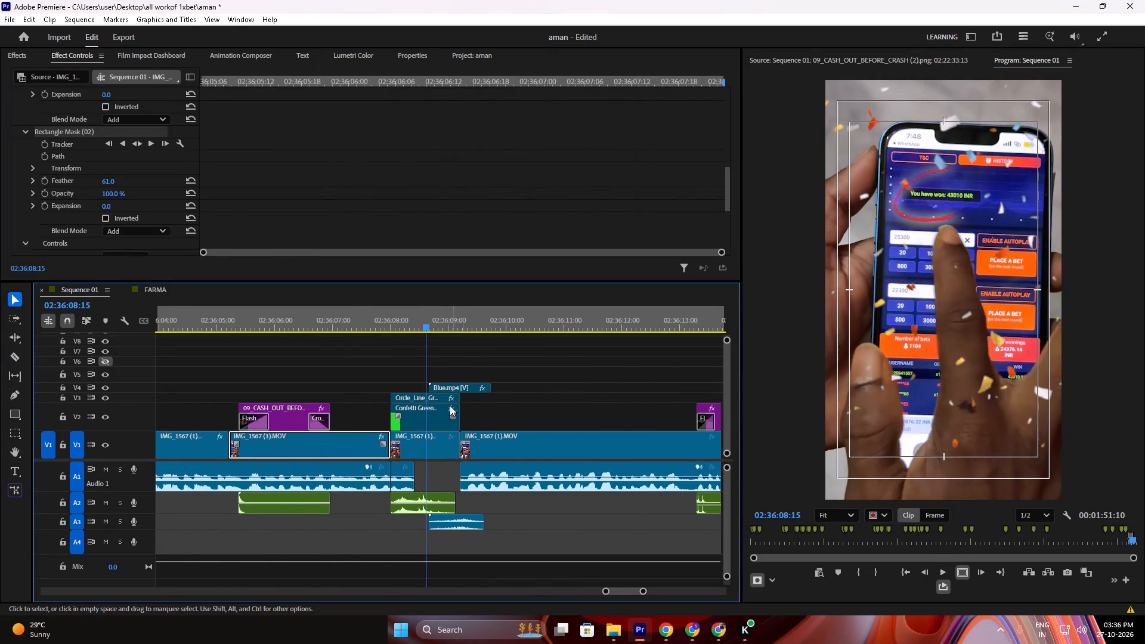
{"action": "left_click", "coordinate": [433, 433]}
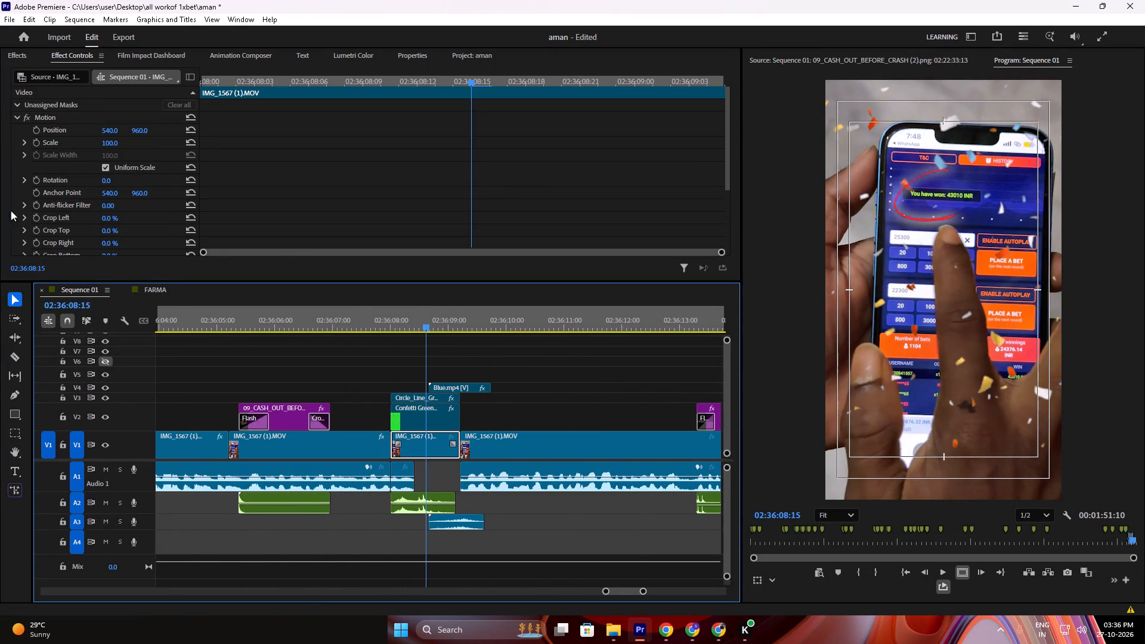
{"action": "left_click", "coordinate": [15, 428]}
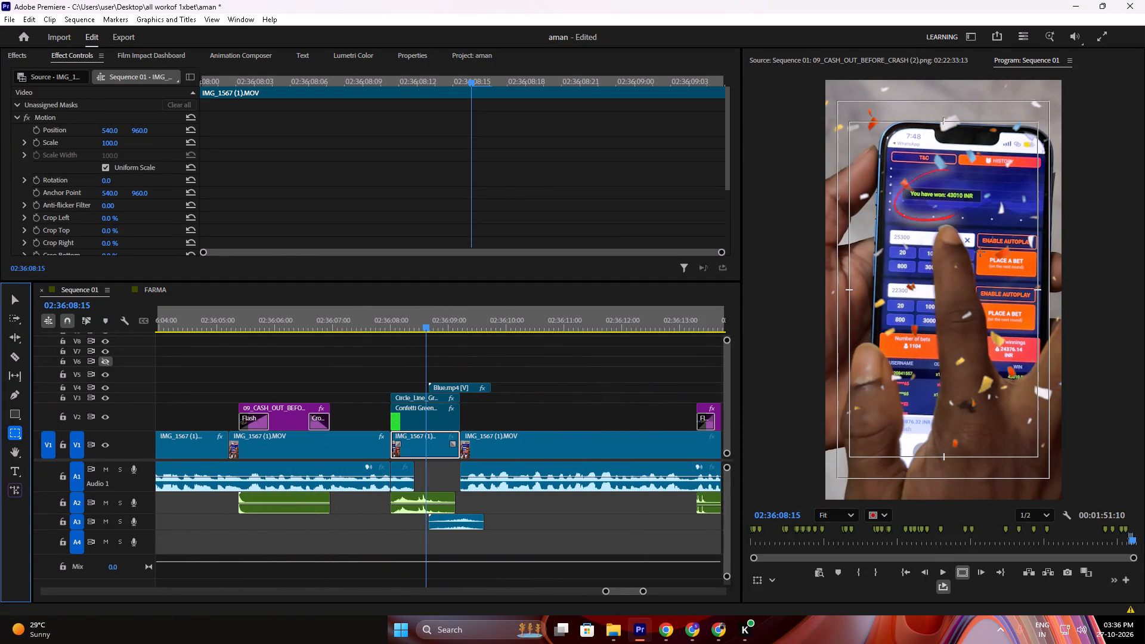
{"action": "left_click_drag", "start_coordinate": [979, 248], "coordinate": [1036, 275]}
Apply Gaussian Blur to the masked IMG_1567 (1).MOV clip under the confetti.
{"action": "left_click", "coordinate": [18, 52]}
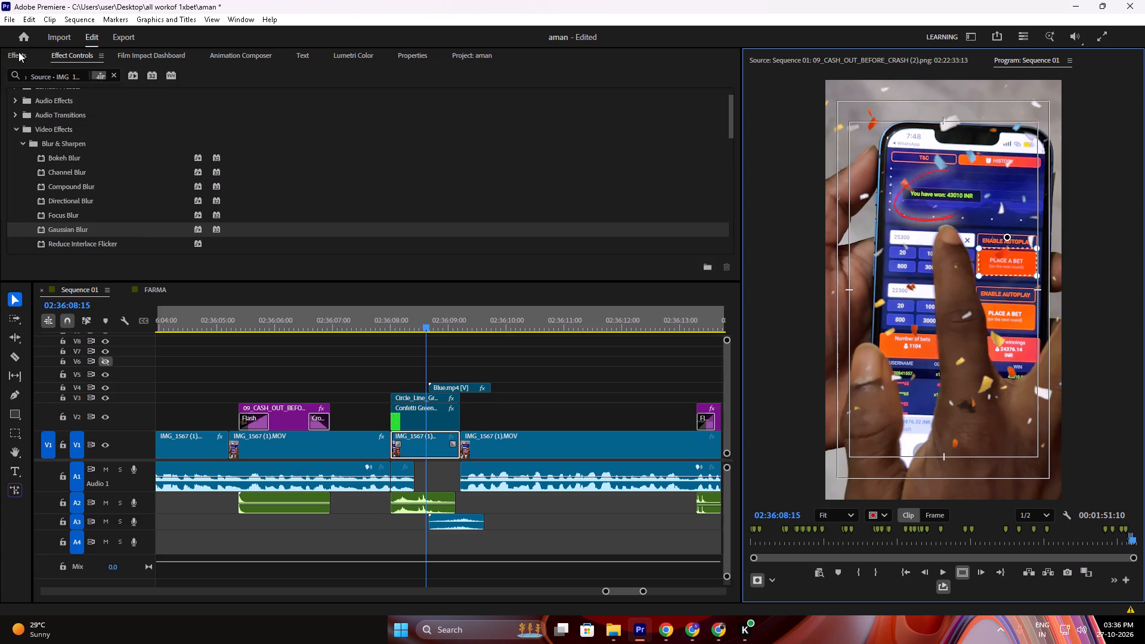
{"action": "left_click_drag", "start_coordinate": [72, 233], "coordinate": [417, 447]}
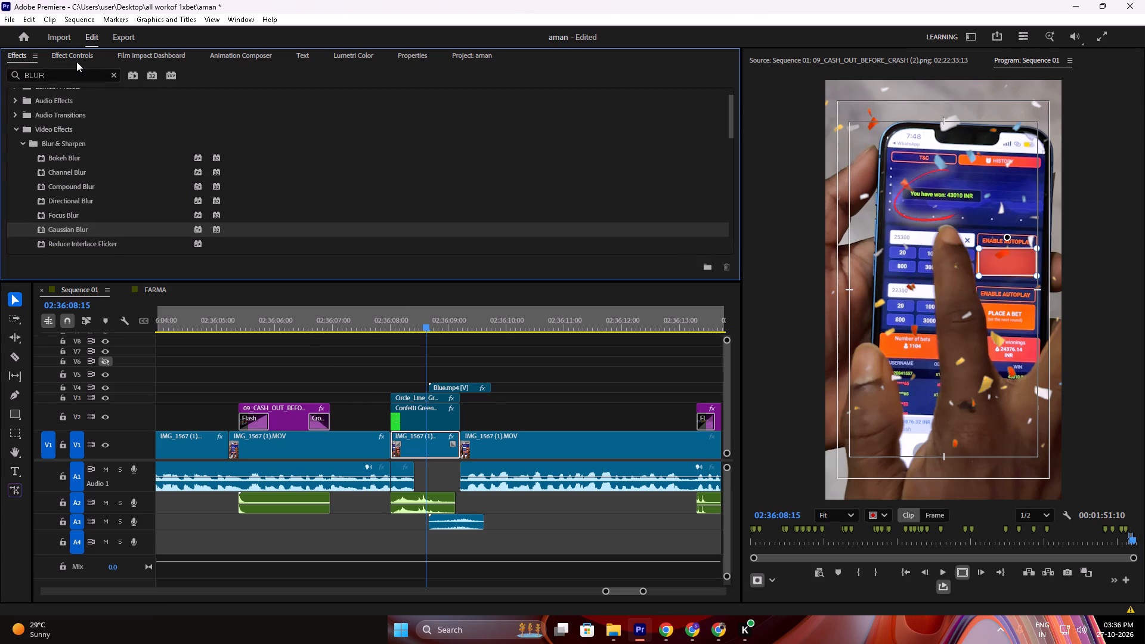
Set the feather of the confetti clip's Rectangle Mask (01) to 48 and preview the blurred button.
{"action": "left_click", "coordinate": [76, 61]}
{"action": "scroll", "coordinate": [90, 167], "scroll_direction": "down", "scroll_amount": 17}
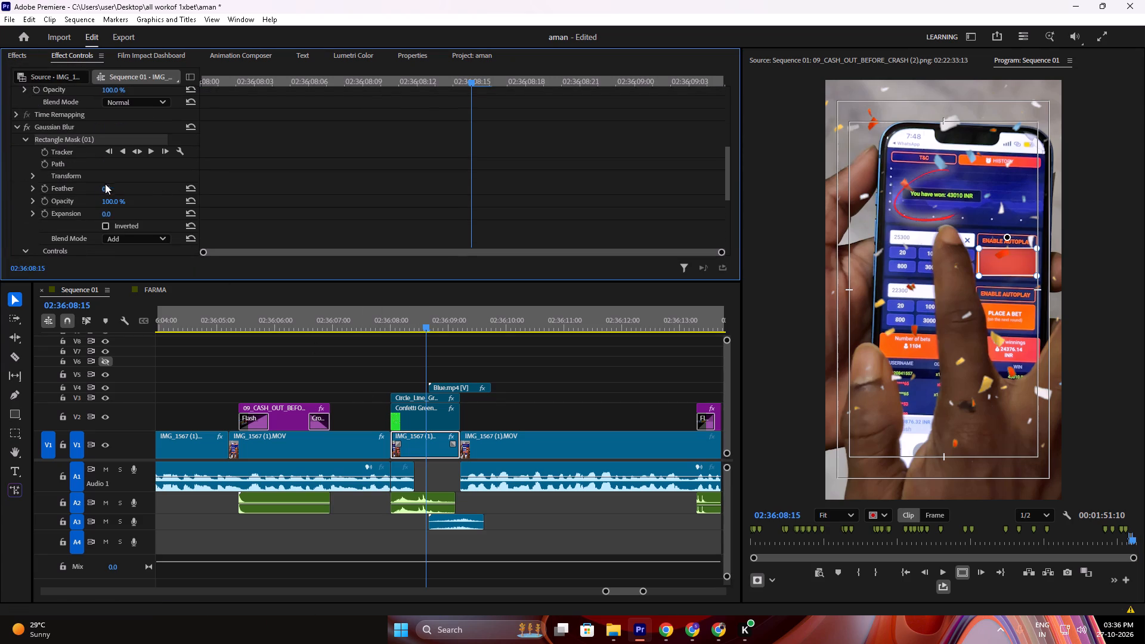
{"action": "left_click_drag", "start_coordinate": [106, 175], "coordinate": [134, 181]}
{"action": "left_click_drag", "start_coordinate": [401, 320], "coordinate": [385, 325]}
{"action": "key", "text": "space"}
{"action": "key", "text": "space"}
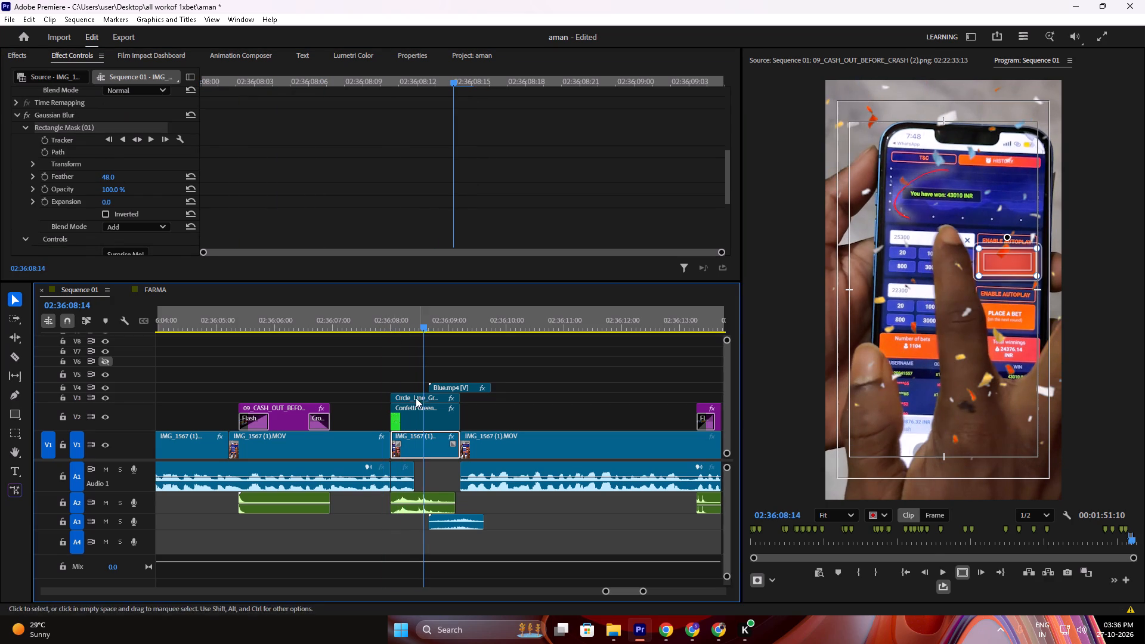
Add a second rectangle mask to the confetti clip's Gaussian Blur and fit its corners around the lower PLACE A BET button.
{"action": "left_click", "coordinate": [20, 431]}
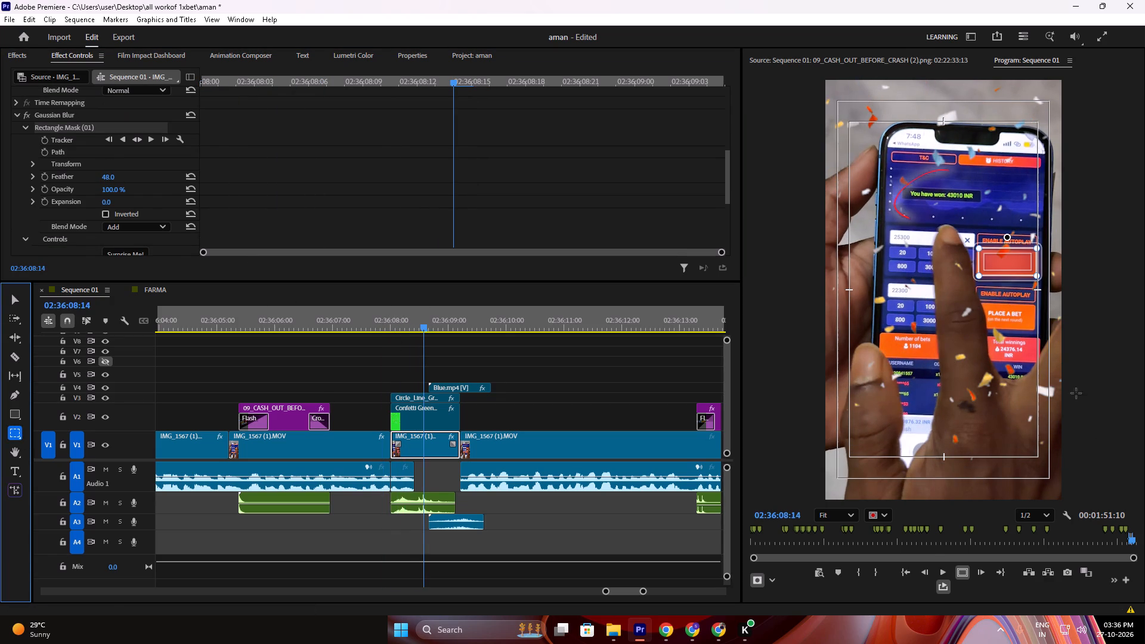
{"action": "left_click_drag", "start_coordinate": [983, 304], "coordinate": [1025, 332]}
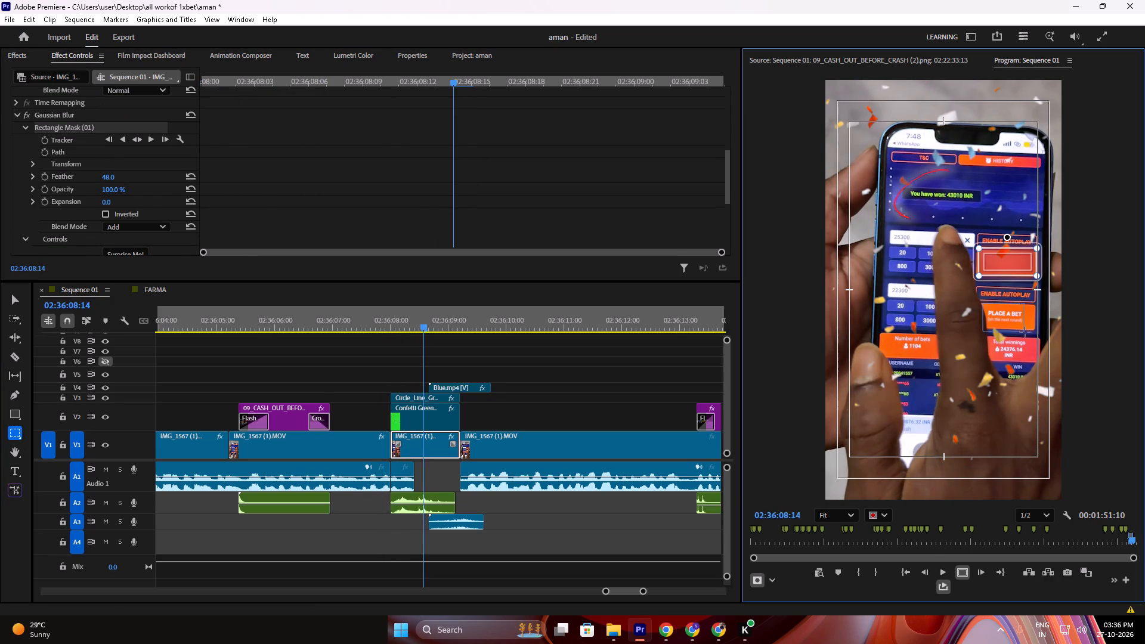
{"action": "left_click_drag", "start_coordinate": [1025, 332], "coordinate": [1032, 326]}
{"action": "left_click", "coordinate": [1017, 319]}
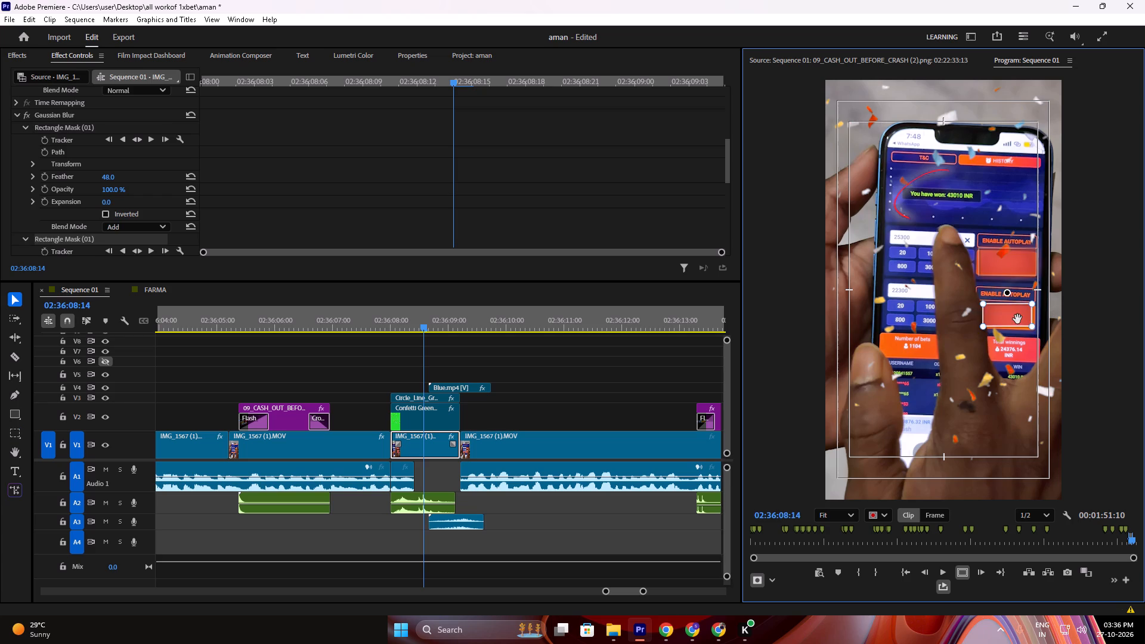
{"action": "left_click", "coordinate": [985, 312]}
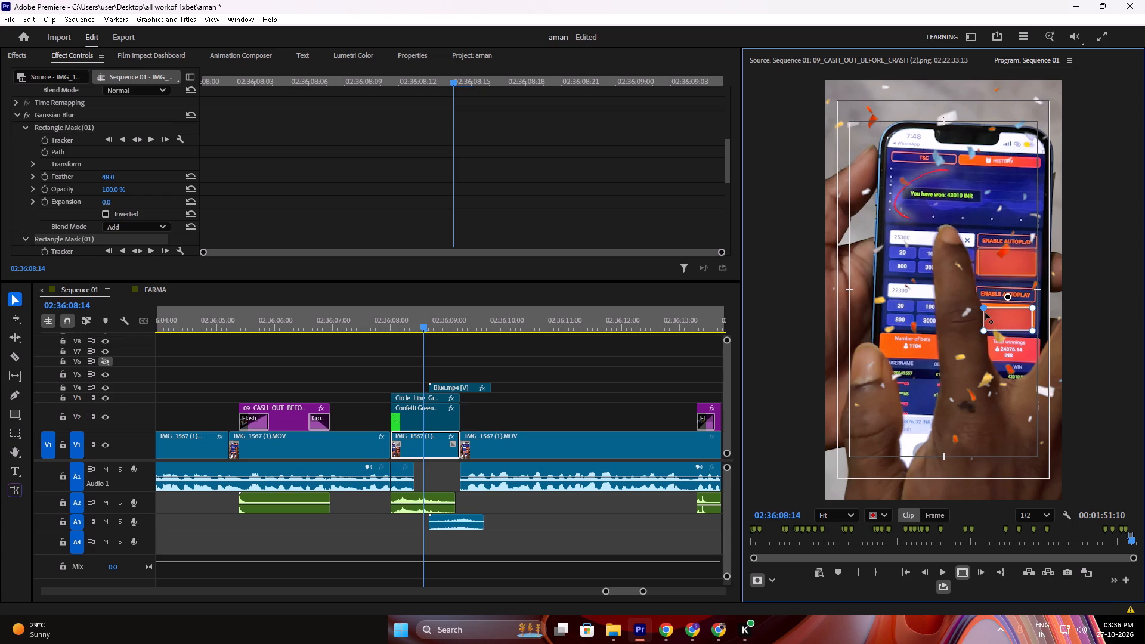
{"action": "left_click", "coordinate": [989, 332]}
Set the feather of the lower button's new rectangle mask to 41 and play back the confetti segment.
{"action": "scroll", "coordinate": [91, 155], "scroll_direction": "down", "scroll_amount": 6}
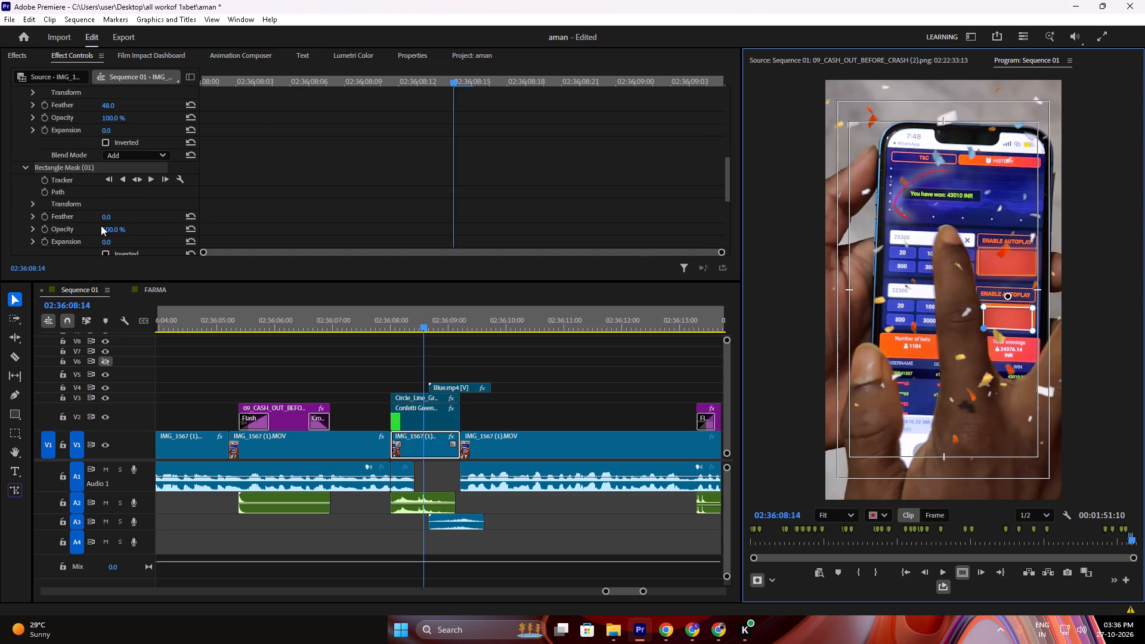
{"action": "left_click_drag", "start_coordinate": [109, 215], "coordinate": [134, 215]}
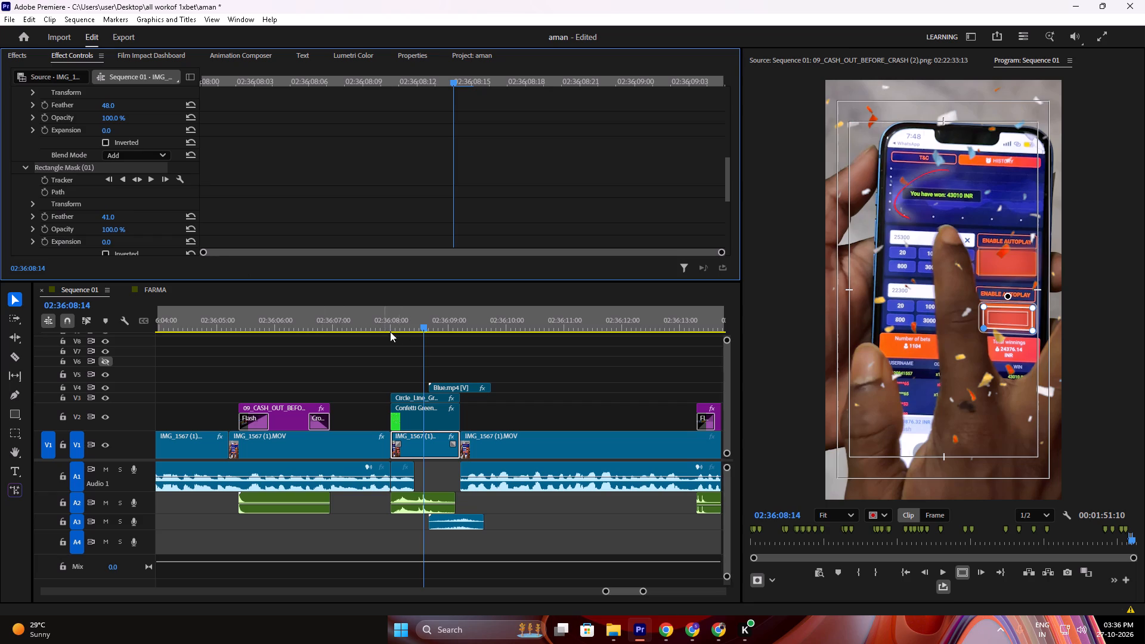
{"action": "left_click_drag", "start_coordinate": [403, 321], "coordinate": [391, 323]}
{"action": "key", "text": "space"}
{"action": "left_click", "coordinate": [411, 340]}
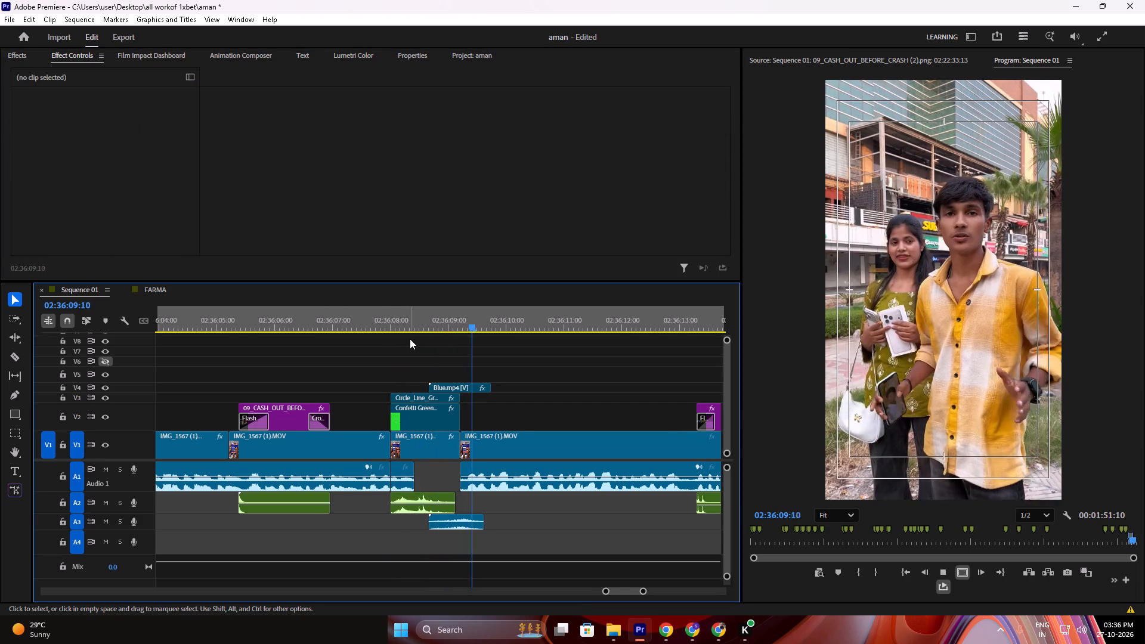
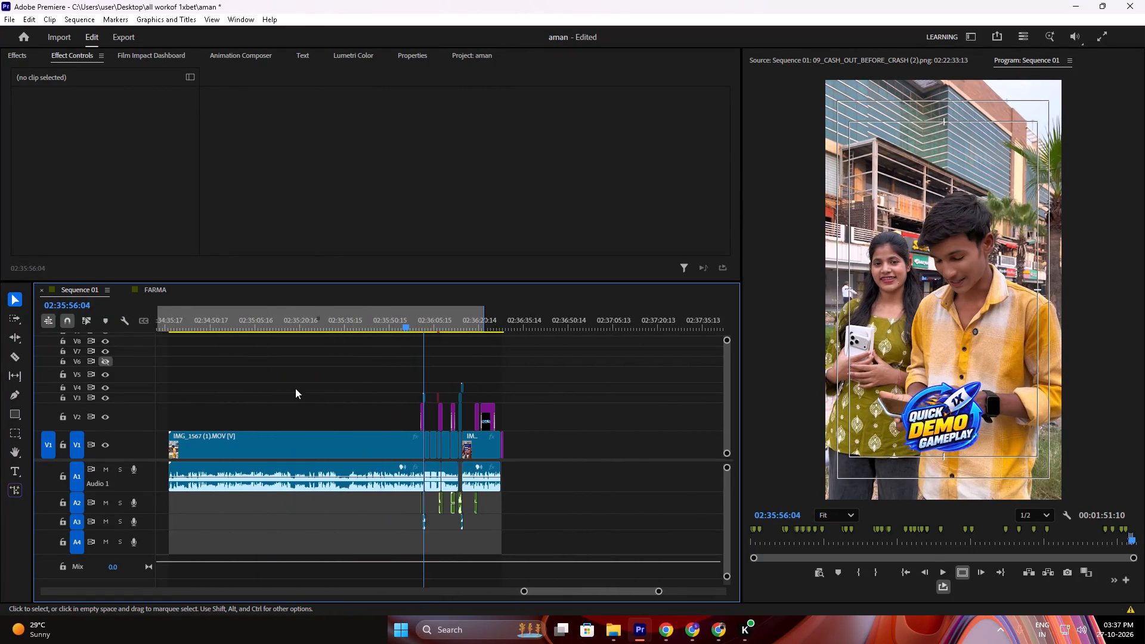
Duplicate the 1x logo.png clip from the earlier edit onto V5 above the phone gameplay segments of IMG_1567 (1).MOV.
{"action": "scroll", "coordinate": [262, 389], "scroll_direction": "down", "scroll_amount": 7, "text": "alt"}
{"action": "scroll", "coordinate": [252, 389], "scroll_direction": "up", "scroll_amount": 6}
{"action": "left_click_drag", "start_coordinate": [240, 379], "coordinate": [424, 394], "text": "alt"}
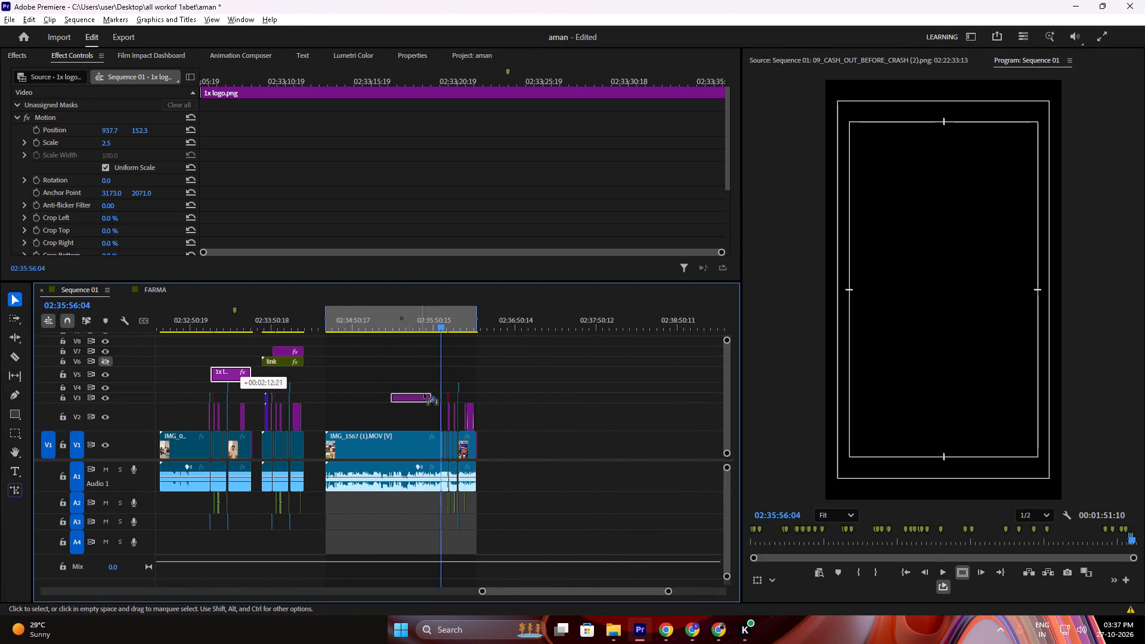
{"action": "left_click_drag", "start_coordinate": [424, 394], "coordinate": [474, 376], "text": "alt"}
{"action": "scroll", "coordinate": [473, 376], "scroll_direction": "up", "scroll_amount": 11, "text": "alt"}
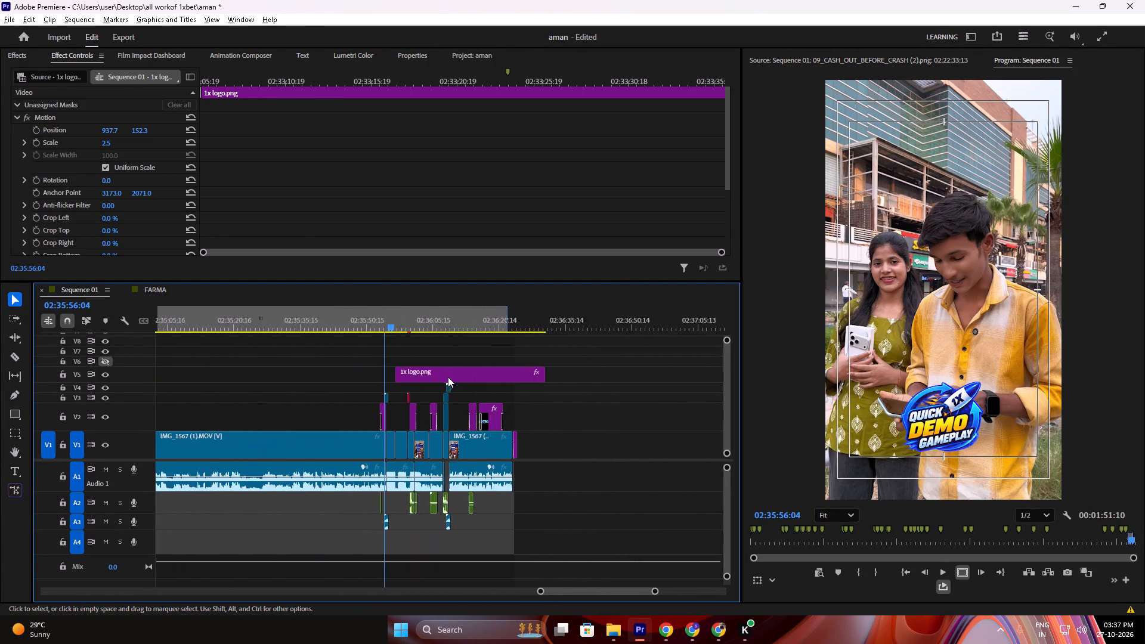
Fit the copied 1x logo.png clip so it starts near the first gameplay cut and ends with the IMG_1567 (1).MOV footage.
{"action": "scroll", "coordinate": [448, 377], "scroll_direction": "up", "scroll_amount": 7, "text": "alt"}
{"action": "left_click_drag", "start_coordinate": [396, 368], "coordinate": [377, 369]}
{"action": "left_click_drag", "start_coordinate": [641, 379], "coordinate": [591, 384]}
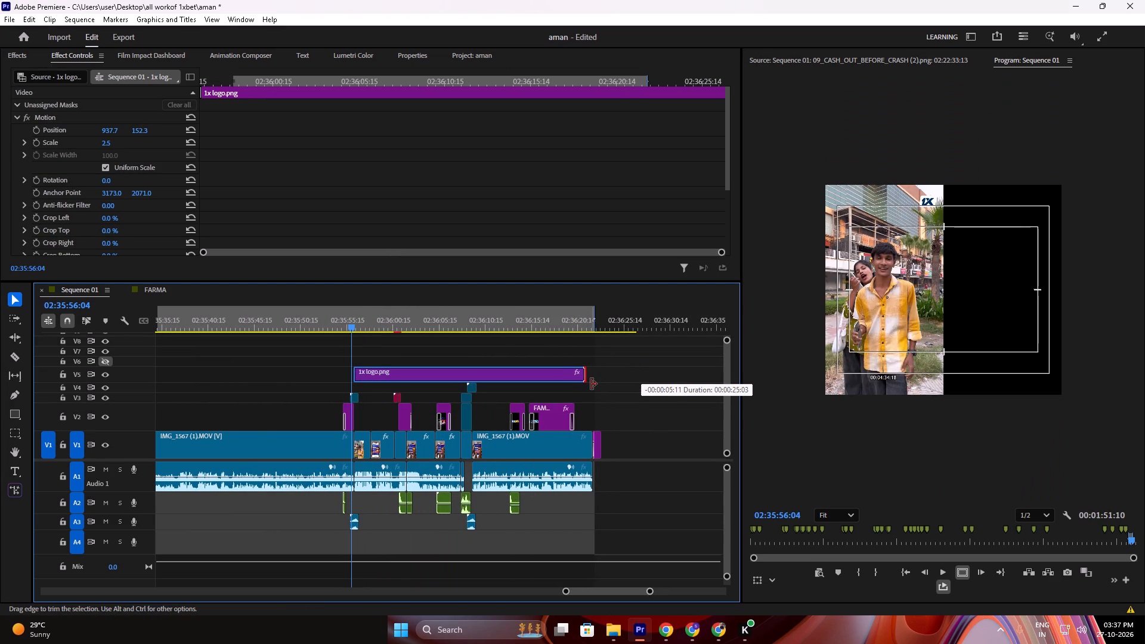
{"action": "left_click_drag", "start_coordinate": [591, 384], "coordinate": [596, 384]}
Play the start of the gameplay section and trim the 1x logo.png clip's start 3 frames later, to the footage cut.
{"action": "key", "text": "space"}
{"action": "left_click", "coordinate": [380, 339]}
{"action": "scroll", "coordinate": [394, 344], "scroll_direction": "up", "scroll_amount": 4, "text": "alt"}
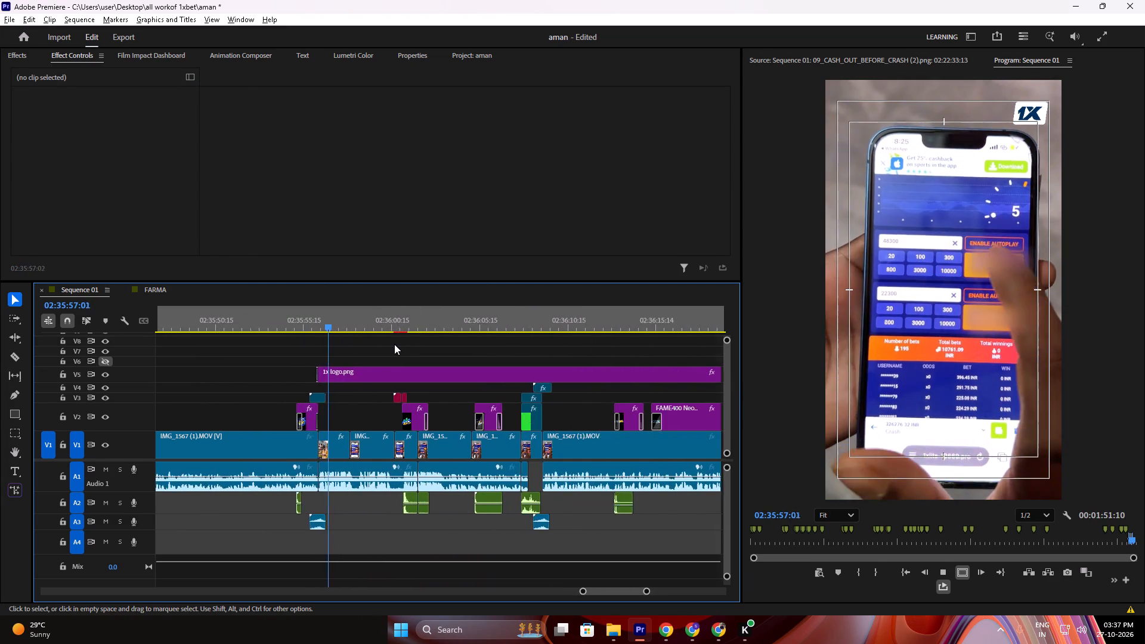
{"action": "scroll", "coordinate": [394, 344], "scroll_direction": "up", "scroll_amount": 6, "text": "alt"}
{"action": "key", "text": "space"}
{"action": "left_click", "coordinate": [277, 336]}
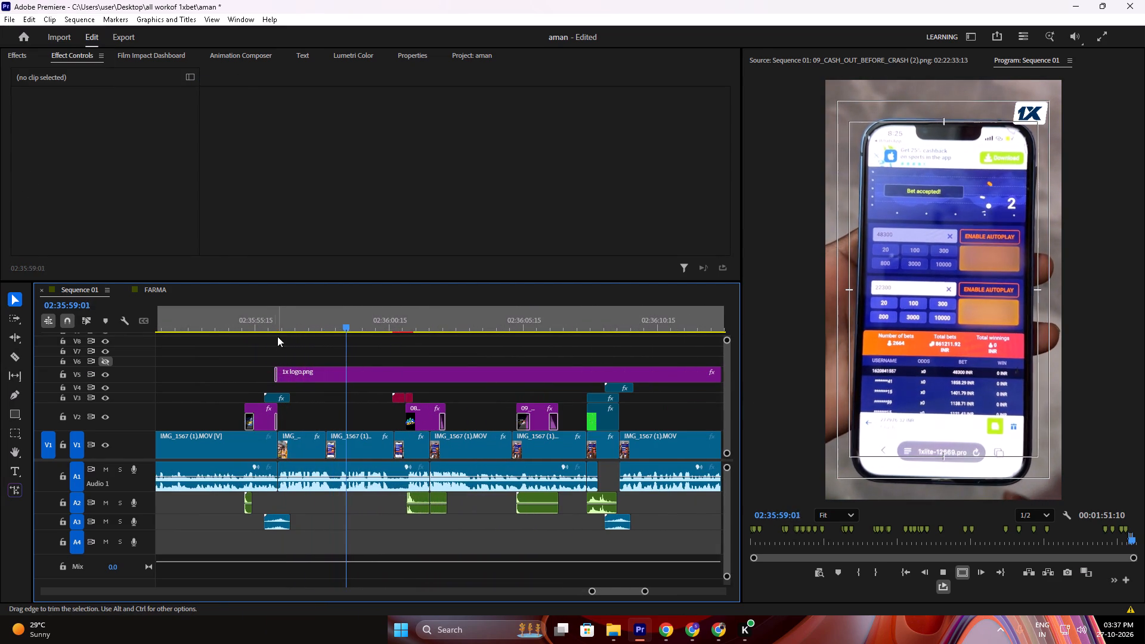
{"action": "key", "text": "space"}
{"action": "left_click", "coordinate": [276, 369]}
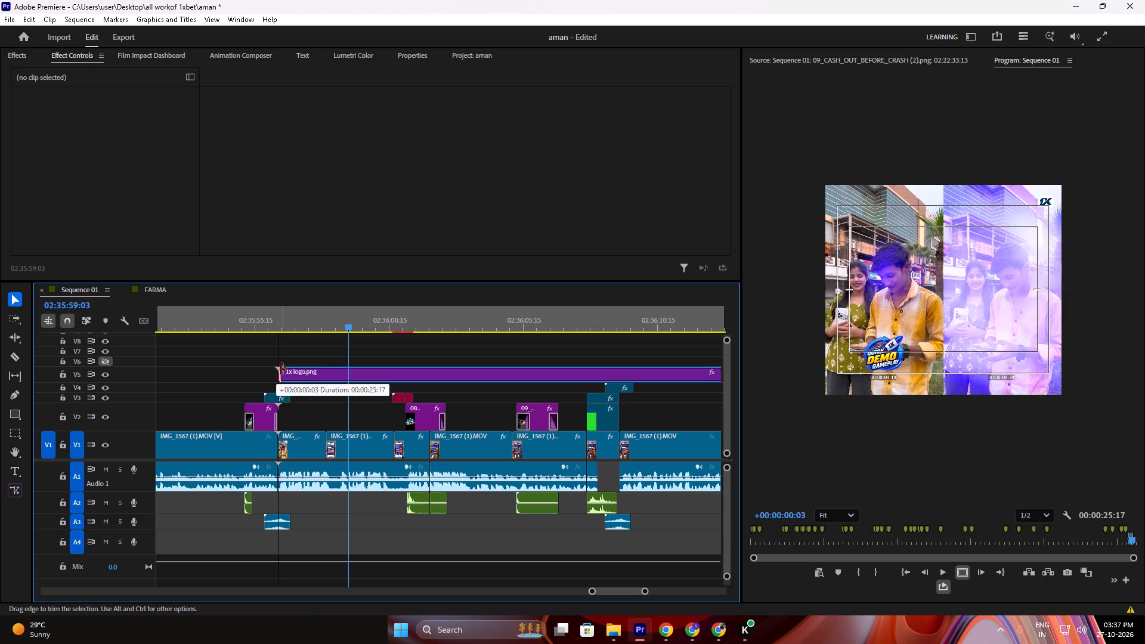
Play back and scrub the edit from the demo gameplay intro to the FAME400 banner to check the logo and blurred buttons.
{"action": "left_click_drag", "start_coordinate": [280, 318], "coordinate": [262, 323]}
{"action": "key", "text": "space"}
{"action": "left_click", "coordinate": [291, 338]}
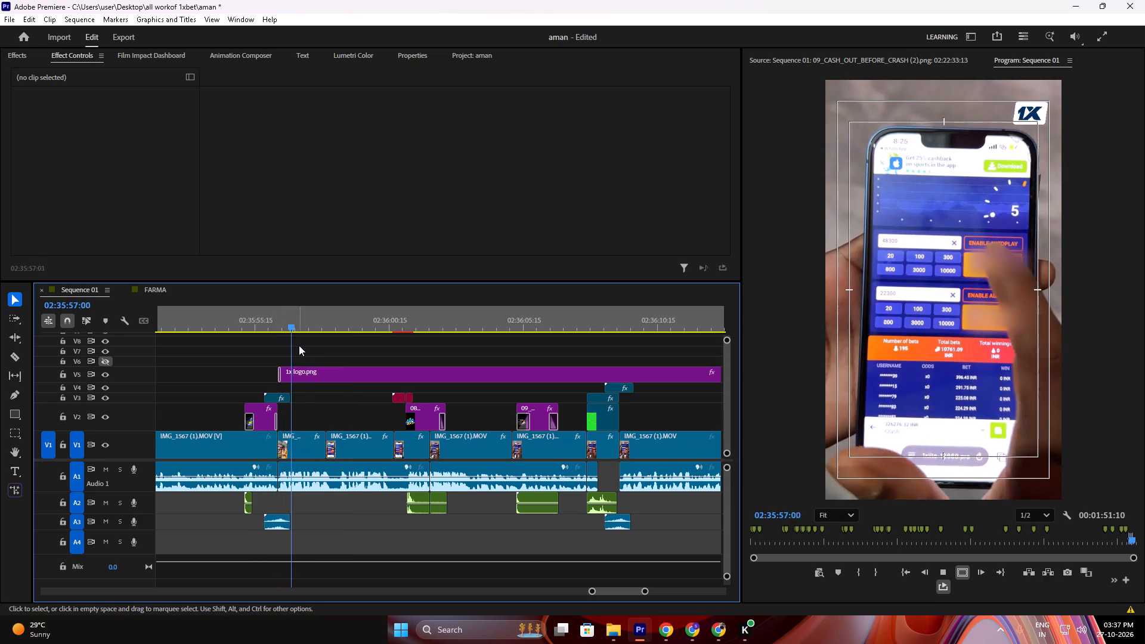
{"action": "scroll", "coordinate": [318, 347], "scroll_direction": "down", "scroll_amount": 5, "text": "alt"}
{"action": "scroll", "coordinate": [334, 348], "scroll_direction": "up", "scroll_amount": 9, "text": "alt"}
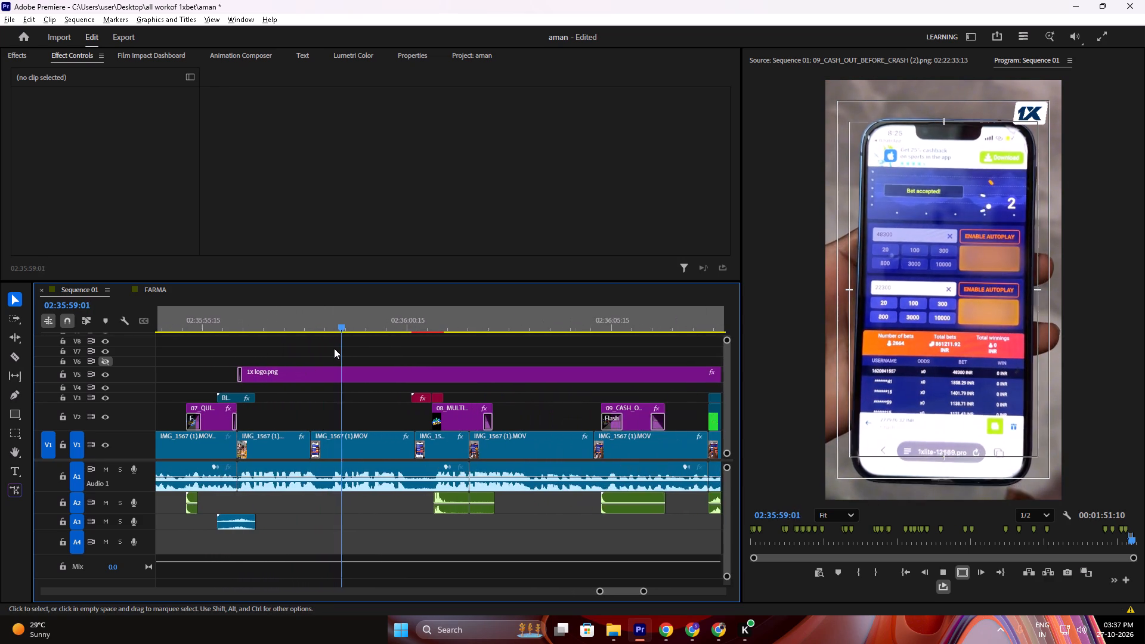
{"action": "scroll", "coordinate": [334, 348], "scroll_direction": "down", "scroll_amount": 6, "text": "alt"}
{"action": "scroll", "coordinate": [351, 363], "scroll_direction": "up", "scroll_amount": 12, "text": "alt"}
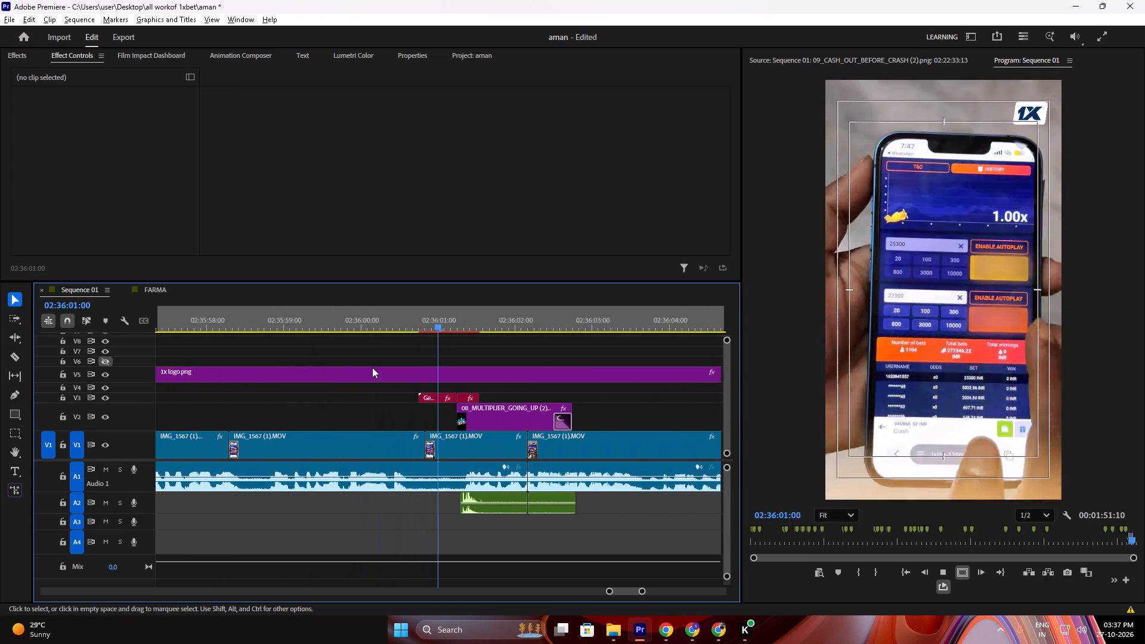
{"action": "scroll", "coordinate": [372, 367], "scroll_direction": "down", "scroll_amount": 16, "text": "alt"}
{"action": "scroll", "coordinate": [375, 371], "scroll_direction": "down", "scroll_amount": 7, "text": "alt"}
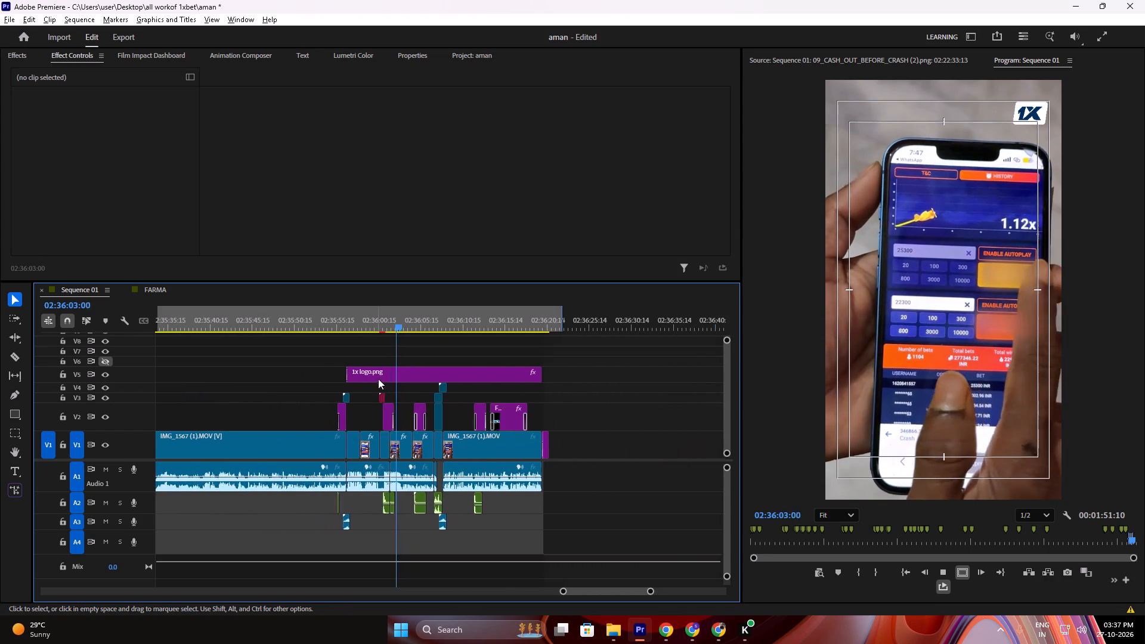
{"action": "scroll", "coordinate": [378, 379], "scroll_direction": "down", "scroll_amount": 2, "text": "alt"}
{"action": "scroll", "coordinate": [393, 376], "scroll_direction": "up", "scroll_amount": 11, "text": "alt"}
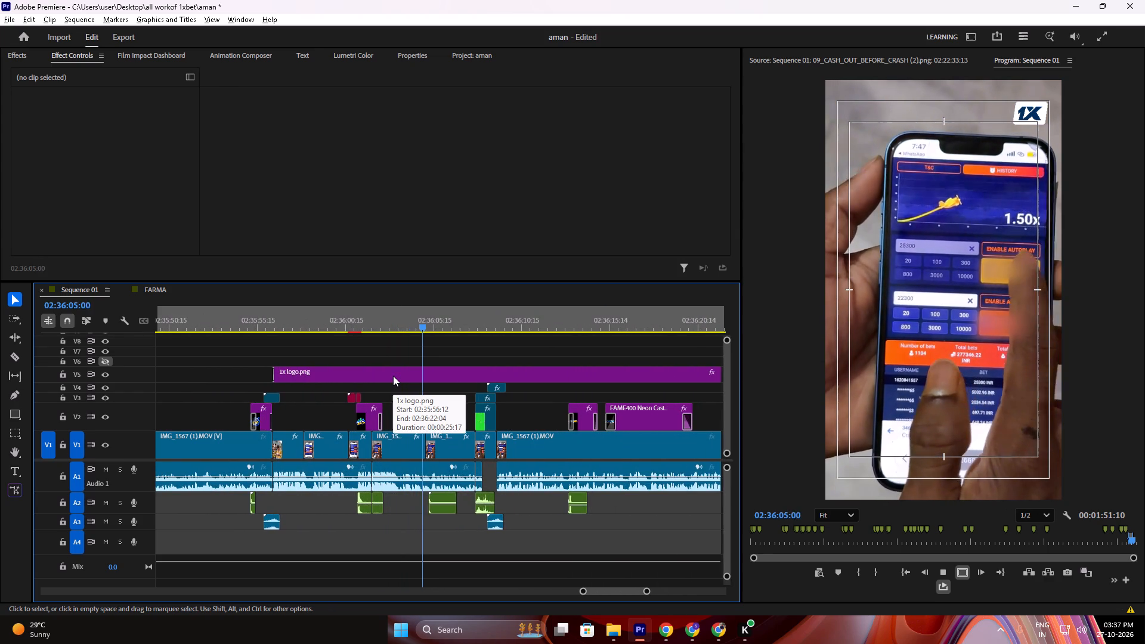
{"action": "scroll", "coordinate": [393, 376], "scroll_direction": "down", "scroll_amount": 4, "text": "alt"}
{"action": "scroll", "coordinate": [401, 376], "scroll_direction": "up", "scroll_amount": 6, "text": "alt"}
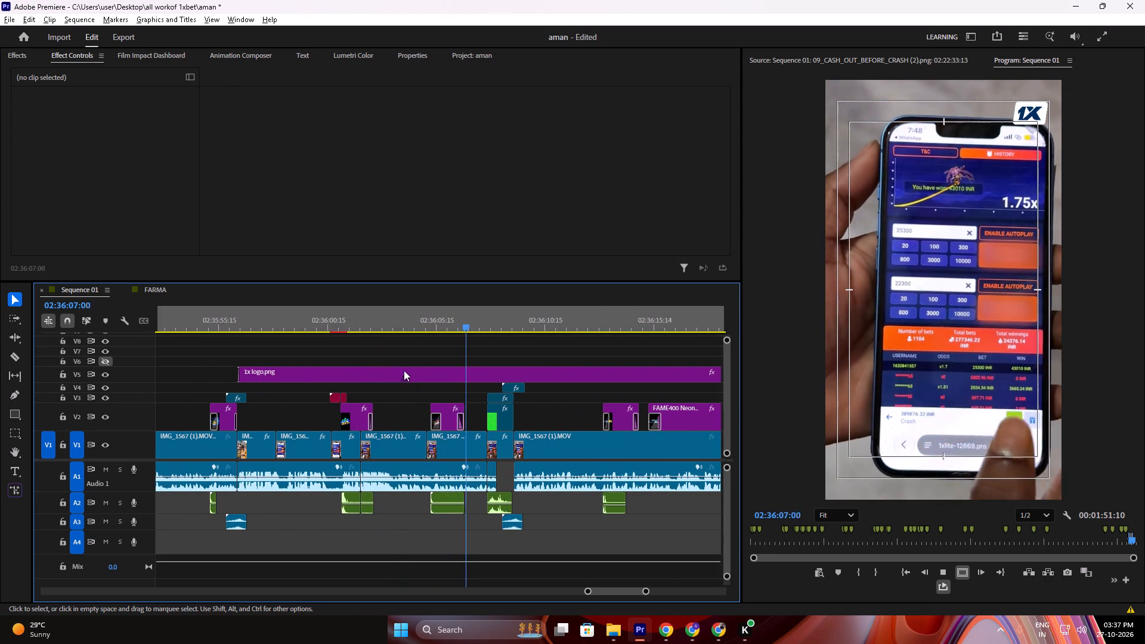
{"action": "left_click", "coordinate": [423, 332]}
{"action": "left_click_drag", "start_coordinate": [425, 318], "coordinate": [403, 336]}
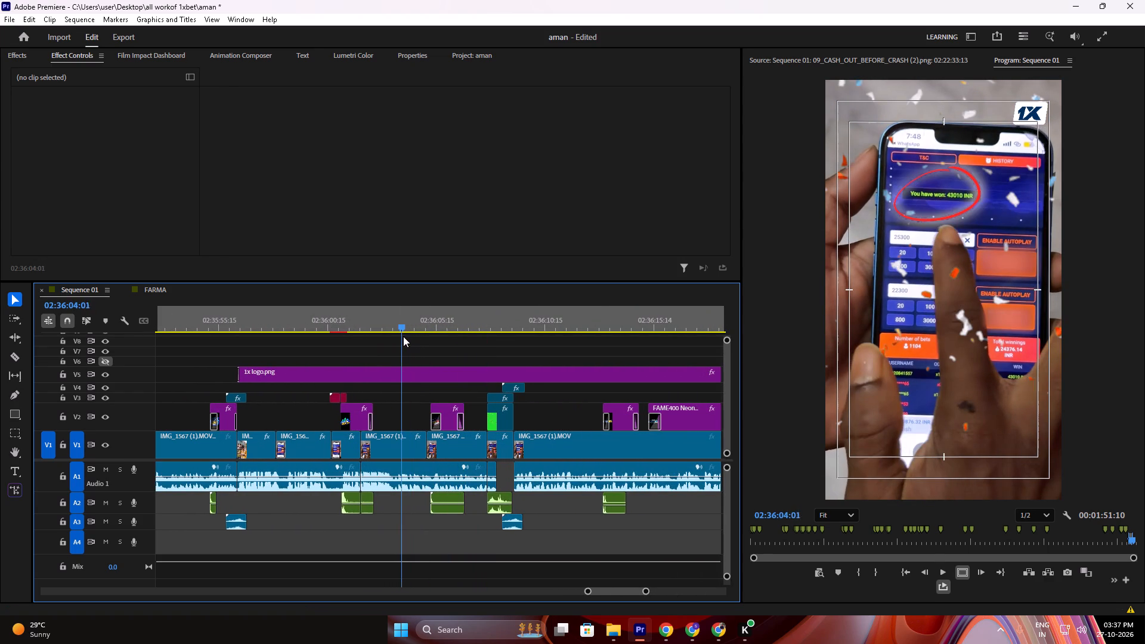
{"action": "left_click_drag", "start_coordinate": [403, 336], "coordinate": [337, 373]}
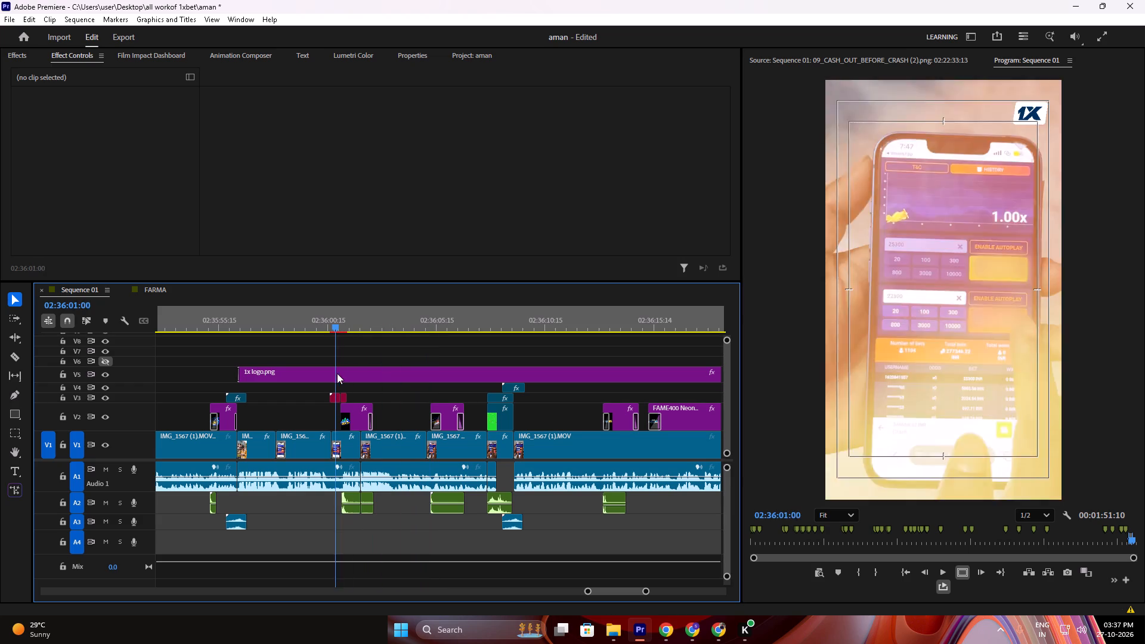
{"action": "left_click_drag", "start_coordinate": [337, 373], "coordinate": [691, 373]}
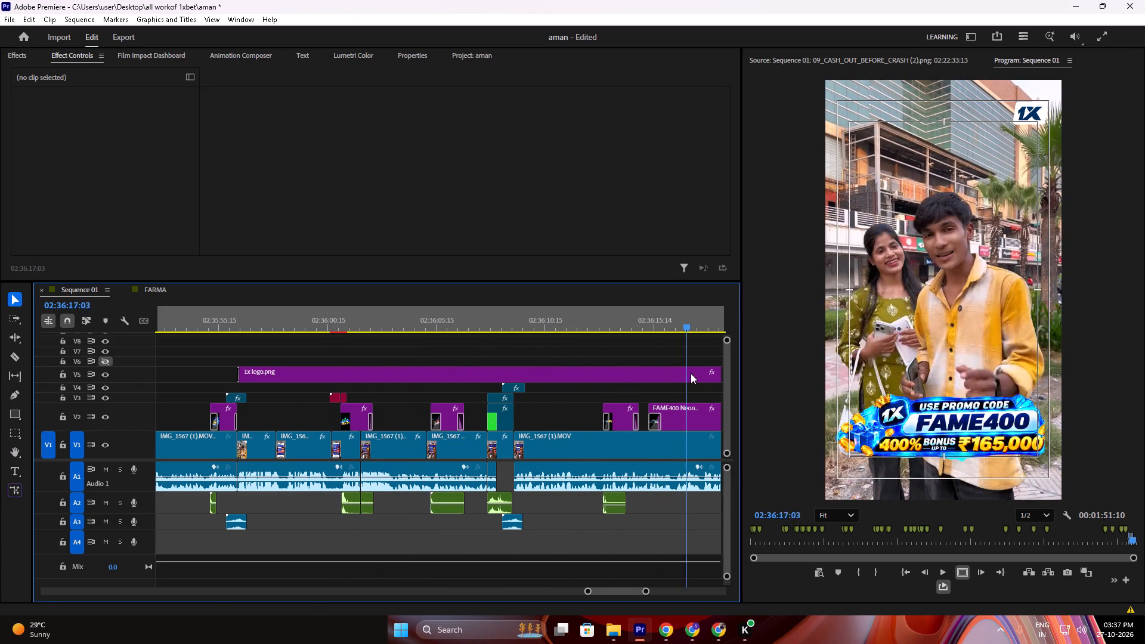
{"action": "left_click_drag", "start_coordinate": [691, 373], "coordinate": [704, 374]}
Select all clips of the IMG_1567 (1).MOV edit and mark the selection as the in/out range.
{"action": "scroll", "coordinate": [575, 404], "scroll_direction": "down", "scroll_amount": 13, "text": "alt"}
{"action": "left_click_drag", "start_coordinate": [392, 352], "coordinate": [595, 534]}
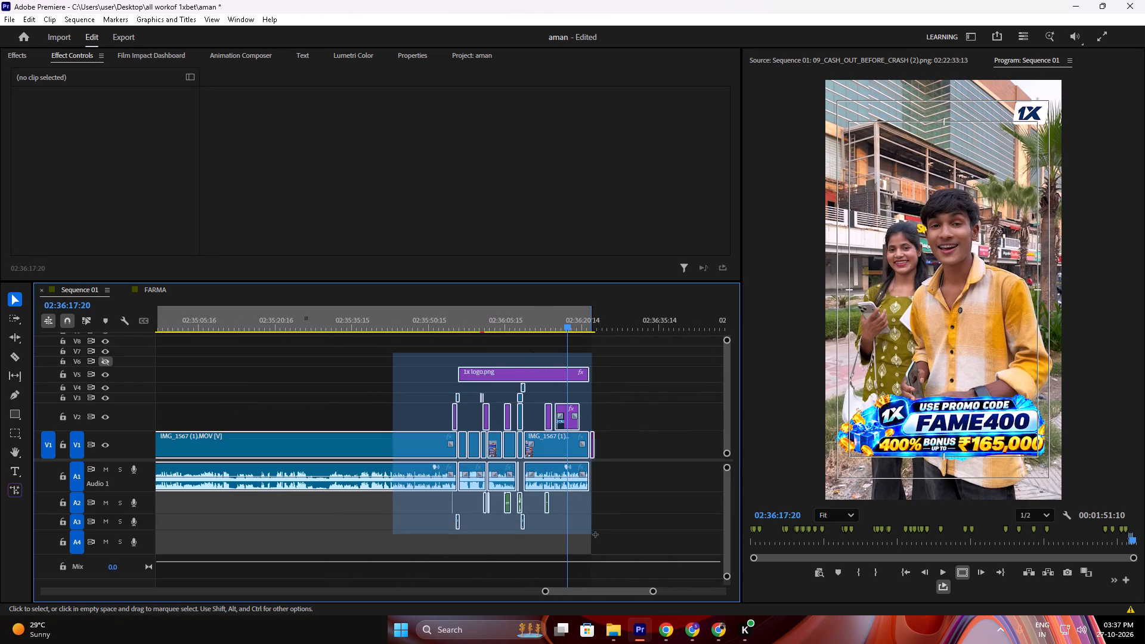
{"action": "left_click_drag", "start_coordinate": [595, 534], "coordinate": [603, 530]}
{"action": "key", "text": "slash"}
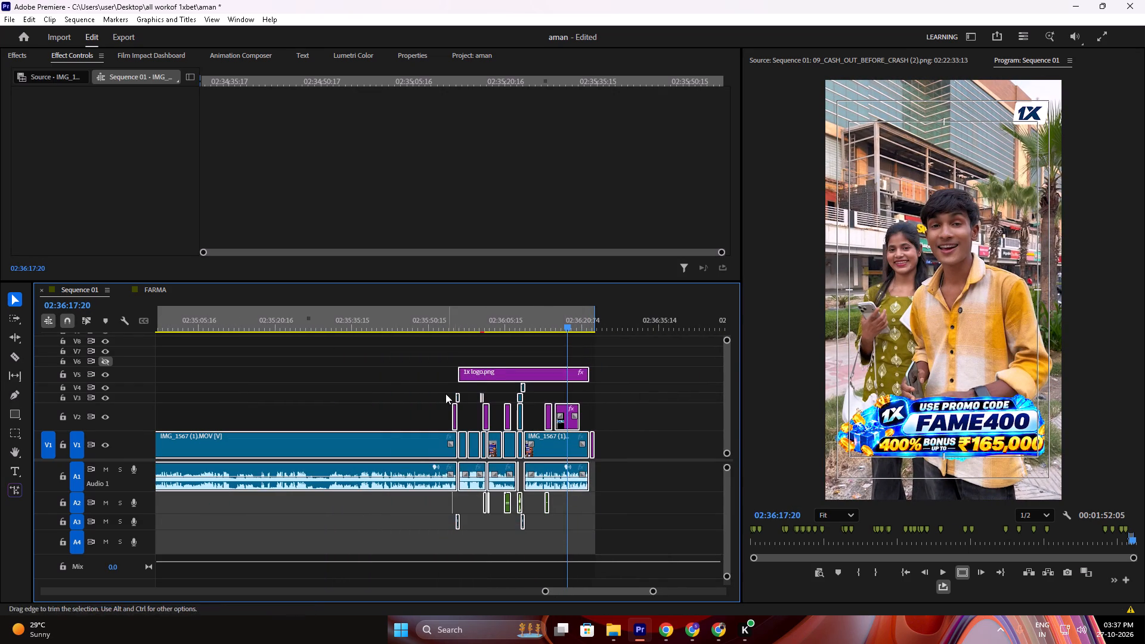
Open the export settings for Sequence 01, accepting the offline media, and name the output file FAME400_REEL.mp4.
{"action": "scroll", "coordinate": [445, 393], "scroll_direction": "down", "scroll_amount": 8}
{"action": "scroll", "coordinate": [441, 389], "scroll_direction": "up", "scroll_amount": 4}
{"action": "left_click", "coordinate": [114, 41]}
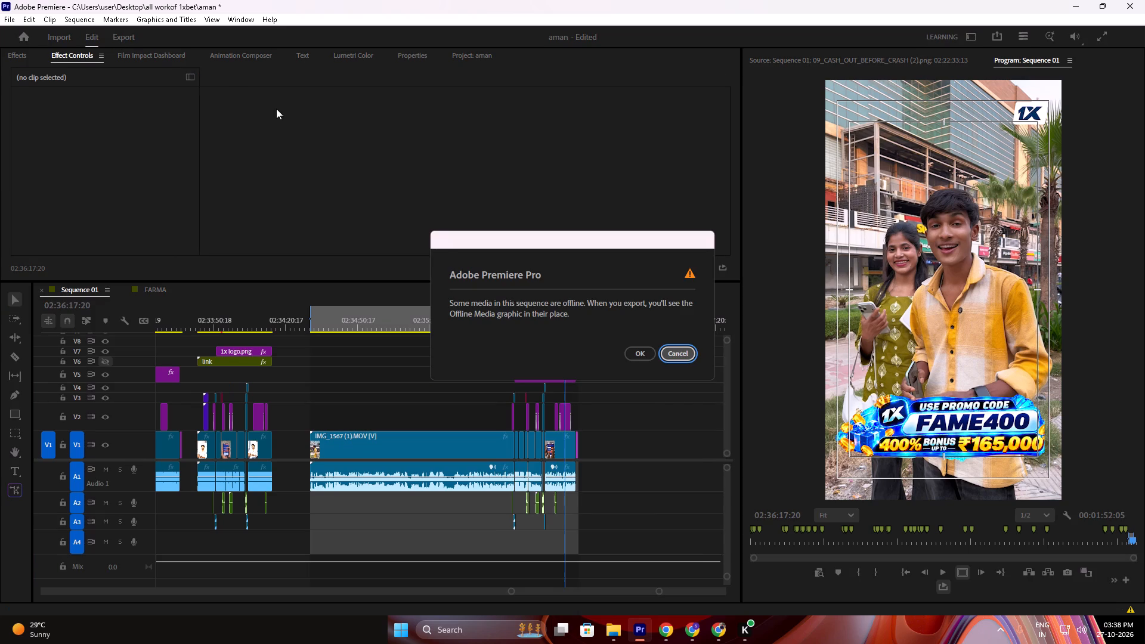
{"action": "left_click_drag", "start_coordinate": [663, 362], "coordinate": [657, 360]}
{"action": "left_click", "coordinate": [638, 356]}
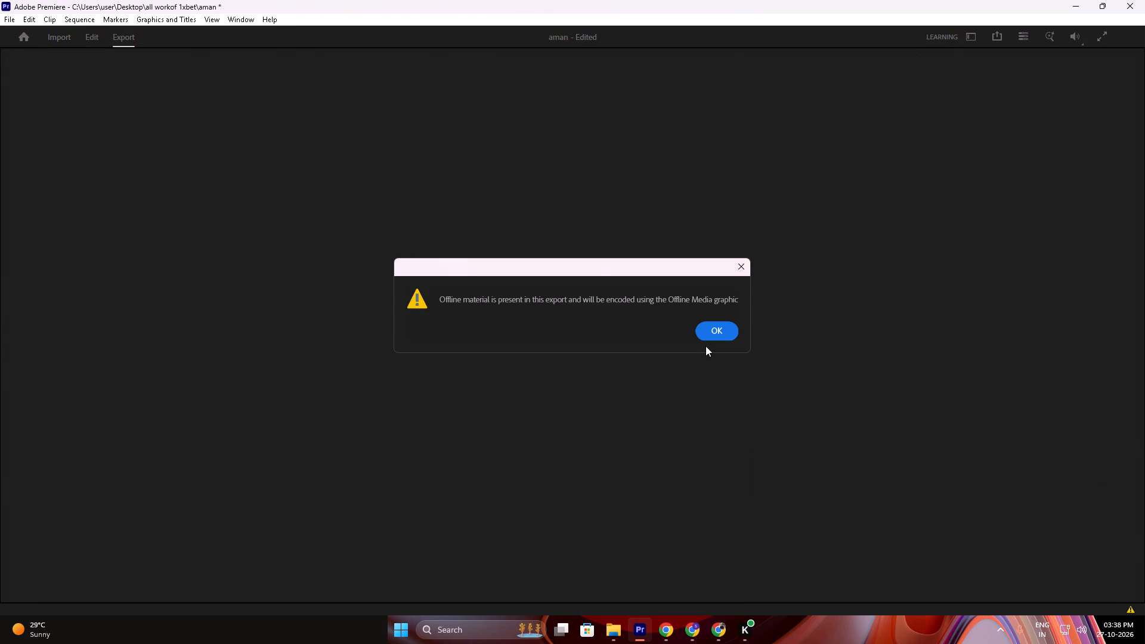
{"action": "left_click", "coordinate": [708, 335]}
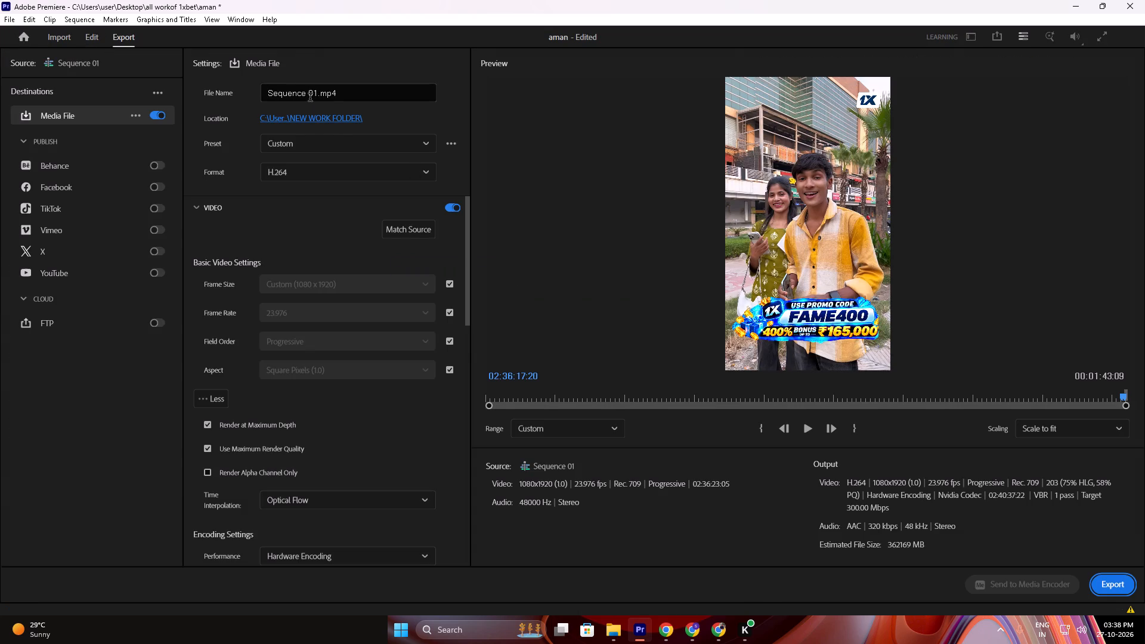
{"action": "left_click_drag", "start_coordinate": [317, 96], "coordinate": [258, 100]}
{"action": "key", "text": "BackSpace"}
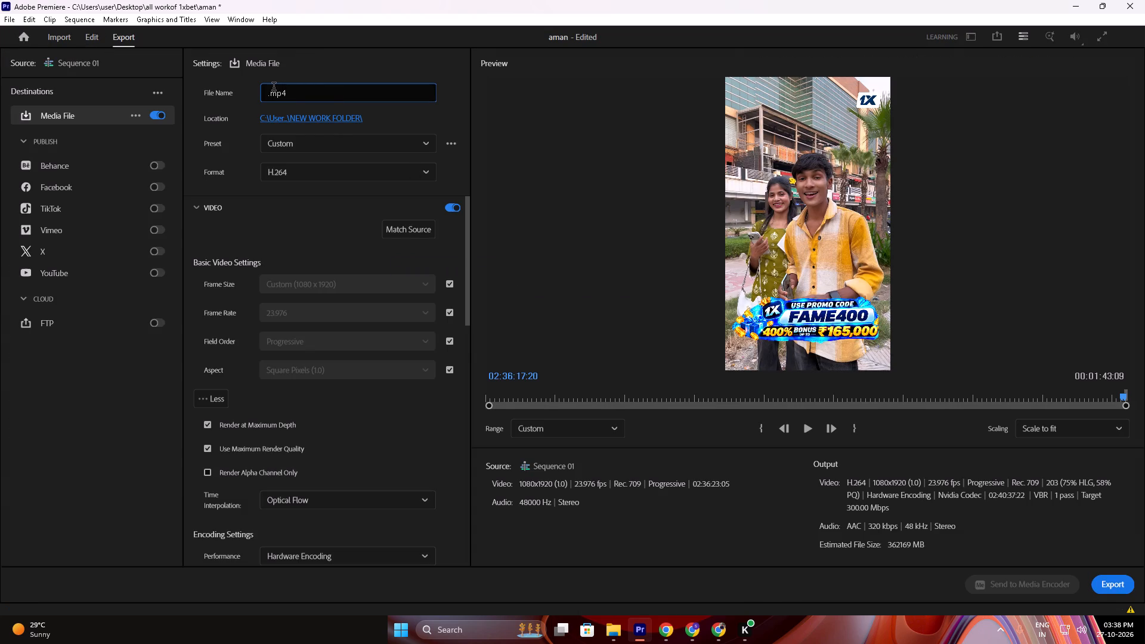
{"action": "type", "text": "FAME"}
{"action": "type", "text": "400"}
{"action": "key", "text": "shift+underscore"}
{"action": "type", "text": "REEL"}
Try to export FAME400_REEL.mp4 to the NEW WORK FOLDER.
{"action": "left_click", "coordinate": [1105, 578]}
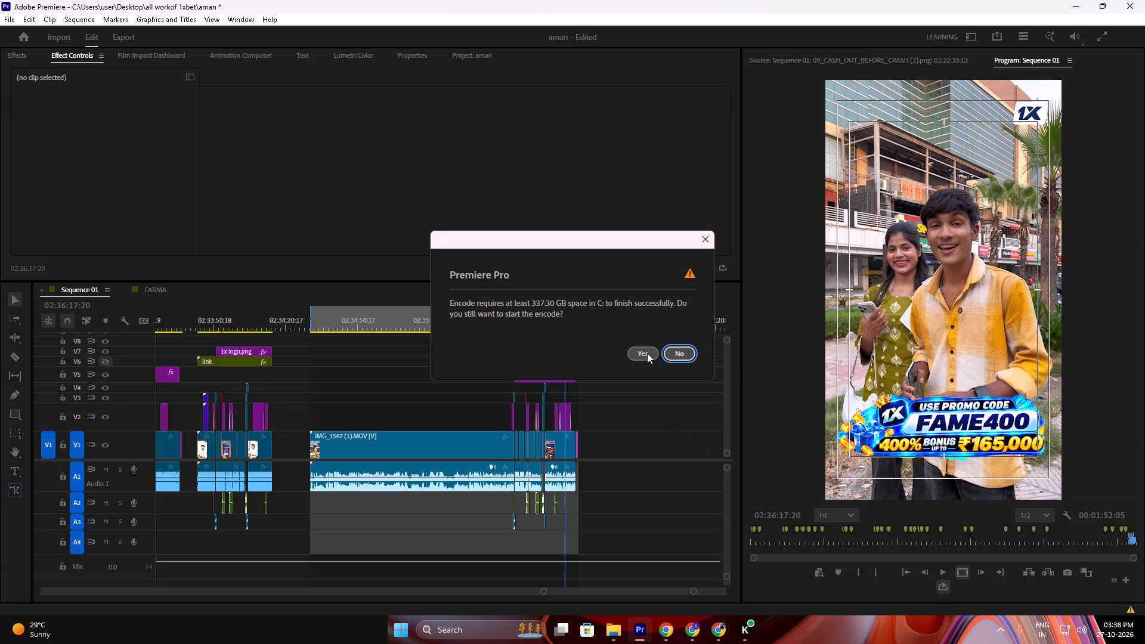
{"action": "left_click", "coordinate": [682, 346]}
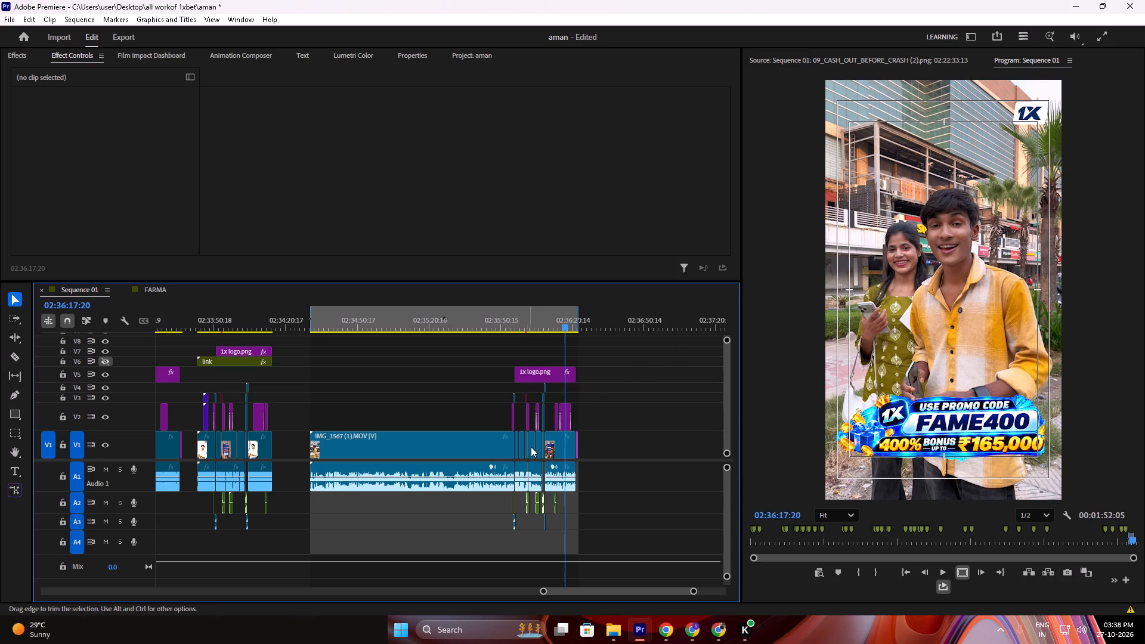
Switch to File Explorer, check the free space on the drives and look through Local Disk (C:).
{"action": "left_click", "coordinate": [610, 620]}
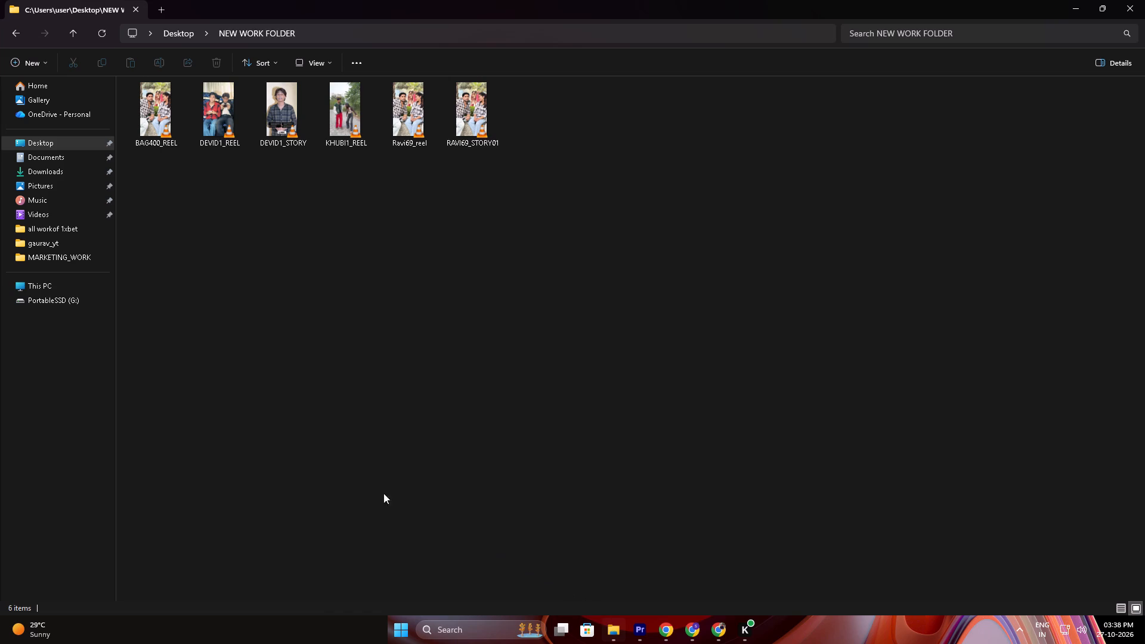
{"action": "left_click", "coordinate": [36, 288]}
{"action": "double_click", "coordinate": [210, 117]}
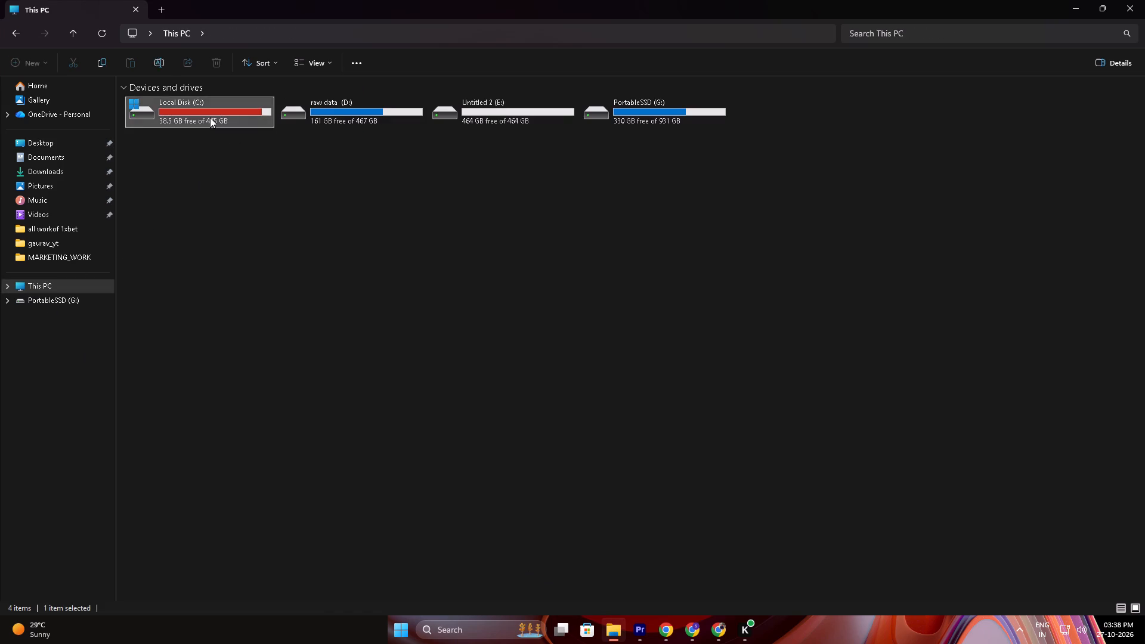
{"action": "left_click", "coordinate": [223, 239]}
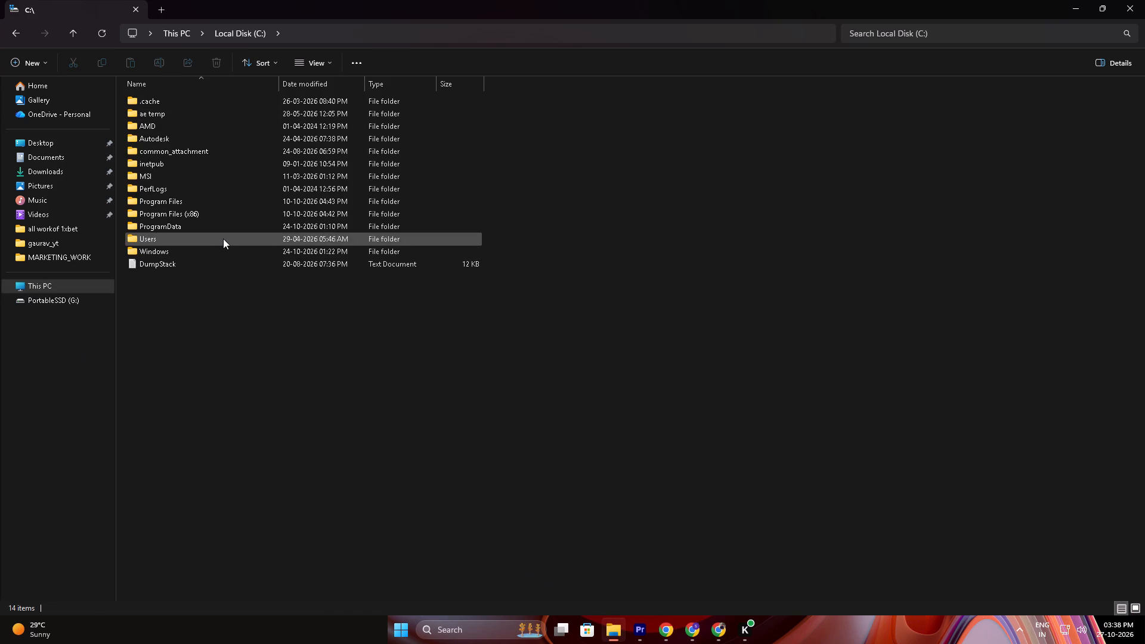
Look through the Downloads folder for old files that take up space on the C: drive.
{"action": "left_click", "coordinate": [57, 166]}
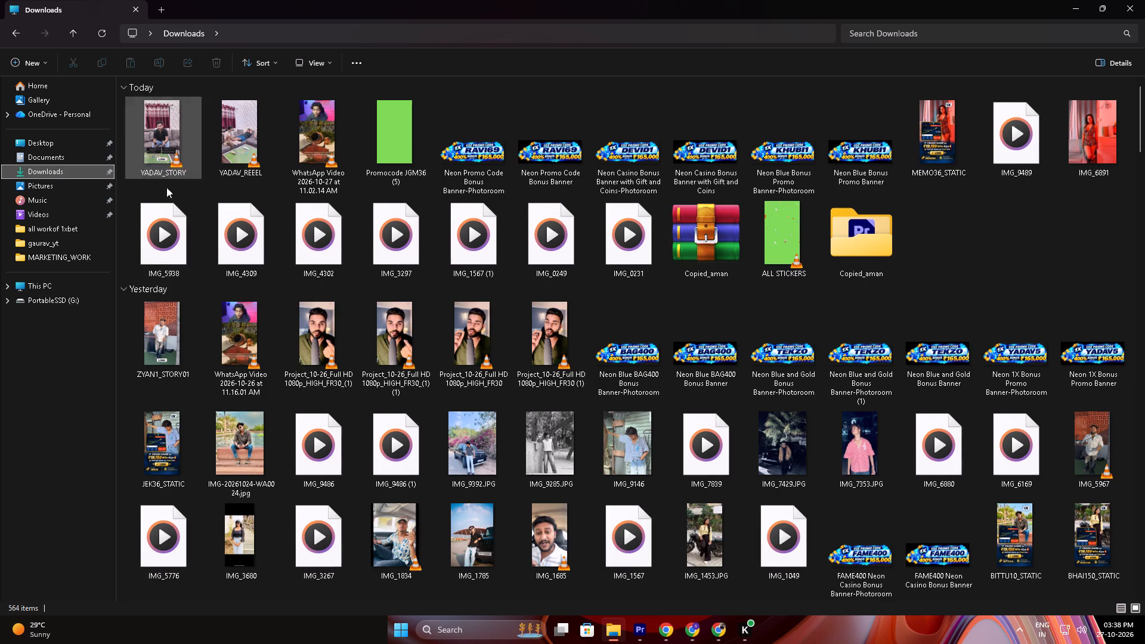
{"action": "scroll", "coordinate": [405, 252], "scroll_direction": "down", "scroll_amount": 18}
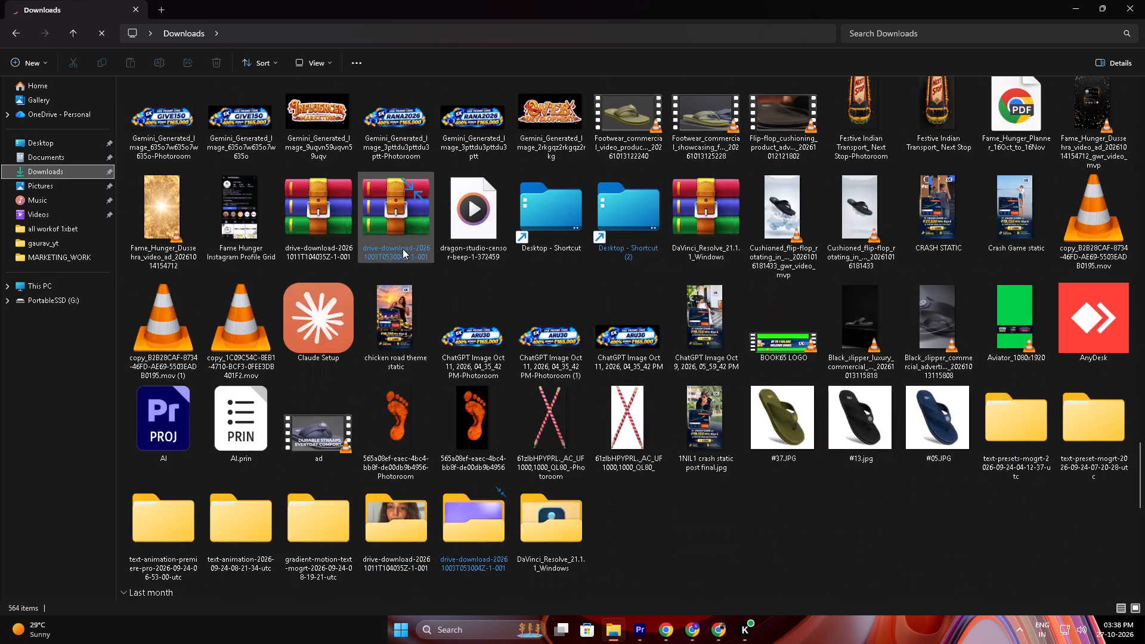
{"action": "scroll", "coordinate": [403, 249], "scroll_direction": "down", "scroll_amount": 6}
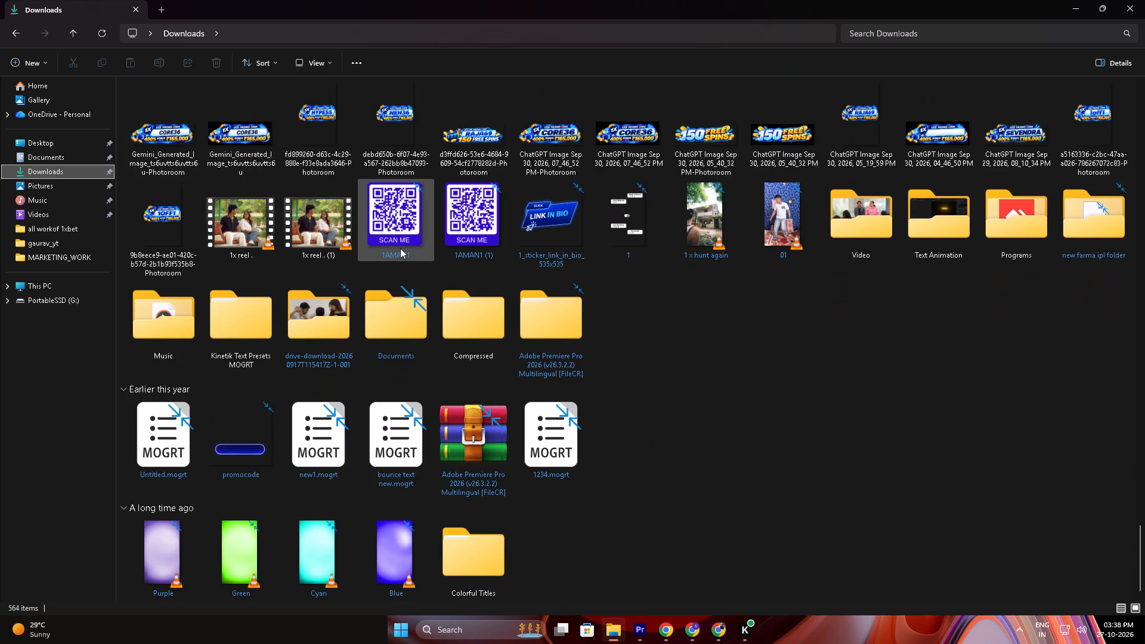
{"action": "scroll", "coordinate": [400, 248], "scroll_direction": "up", "scroll_amount": 1}
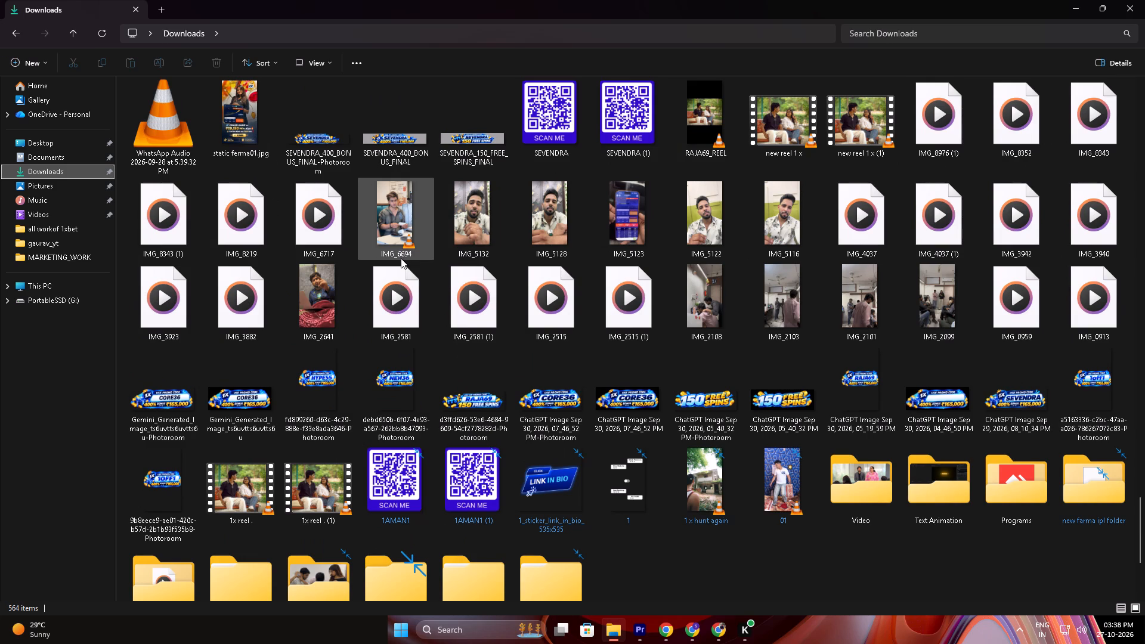
{"action": "scroll", "coordinate": [401, 258], "scroll_direction": "up", "scroll_amount": 4}
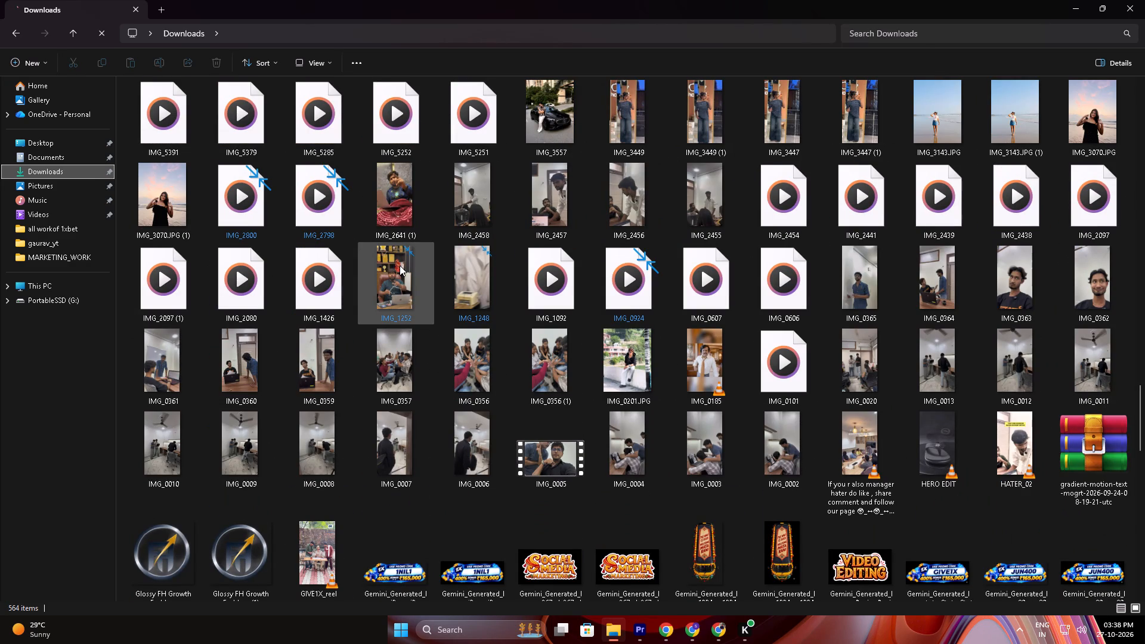
Open the IMG_0005 video from Downloads and play it to check its content.
{"action": "double_click", "coordinate": [552, 470]}
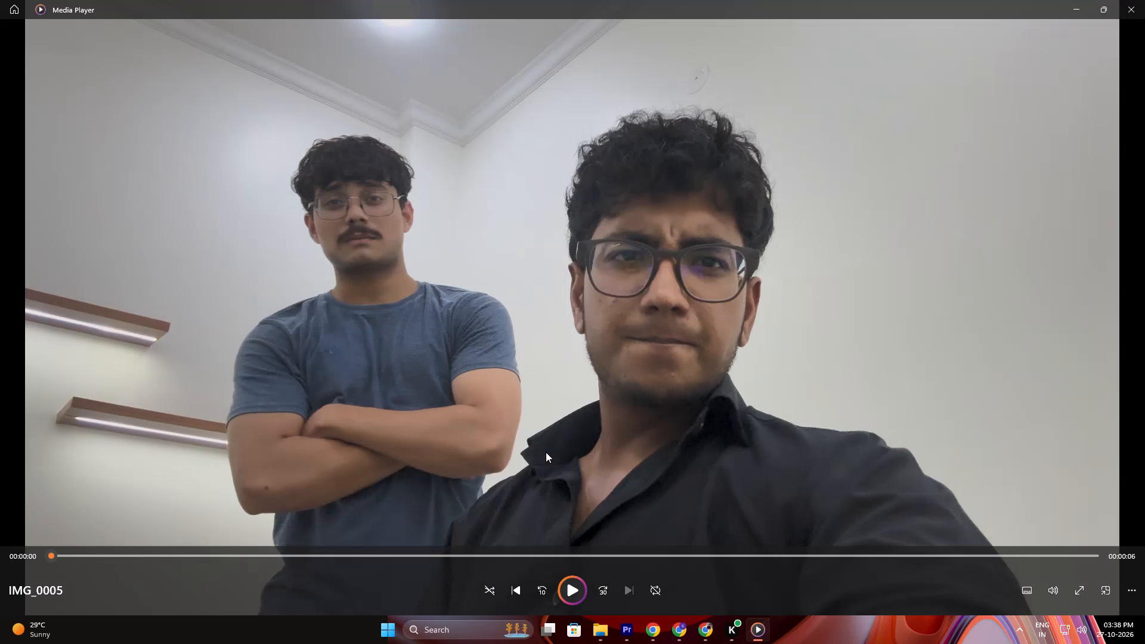
{"action": "left_click", "coordinate": [565, 584]}
Close the video and delete the Downloads items from the first "Tag that employee" video through the DaVinci_Resolve_21.1.1_Windows folder.
{"action": "left_click", "coordinate": [1135, 1]}
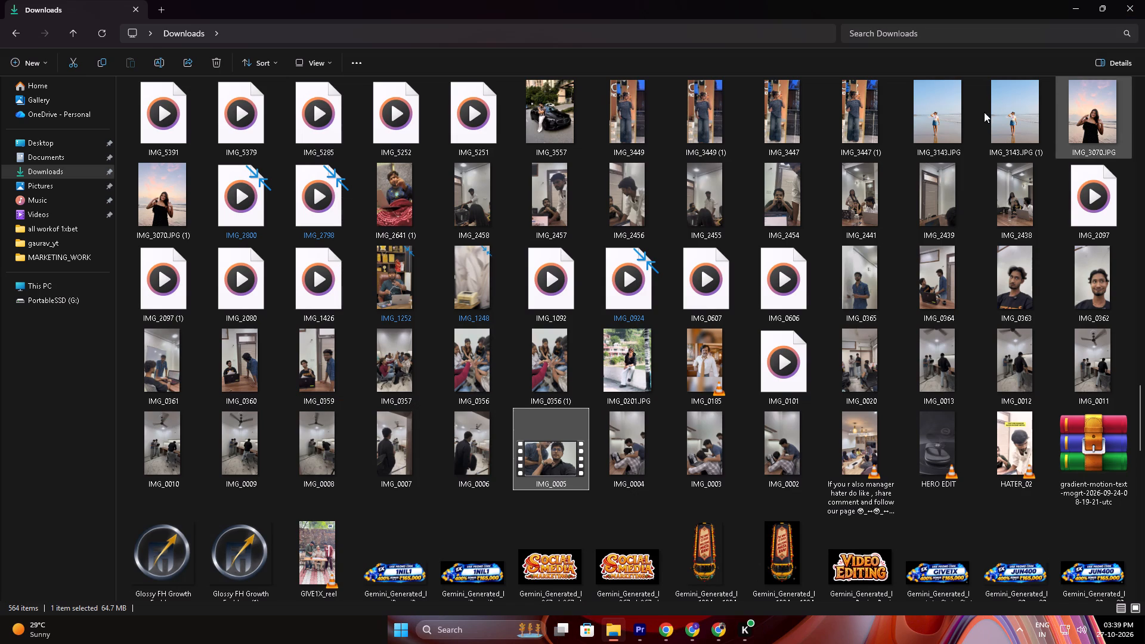
{"action": "scroll", "coordinate": [366, 193], "scroll_direction": "up", "scroll_amount": 2}
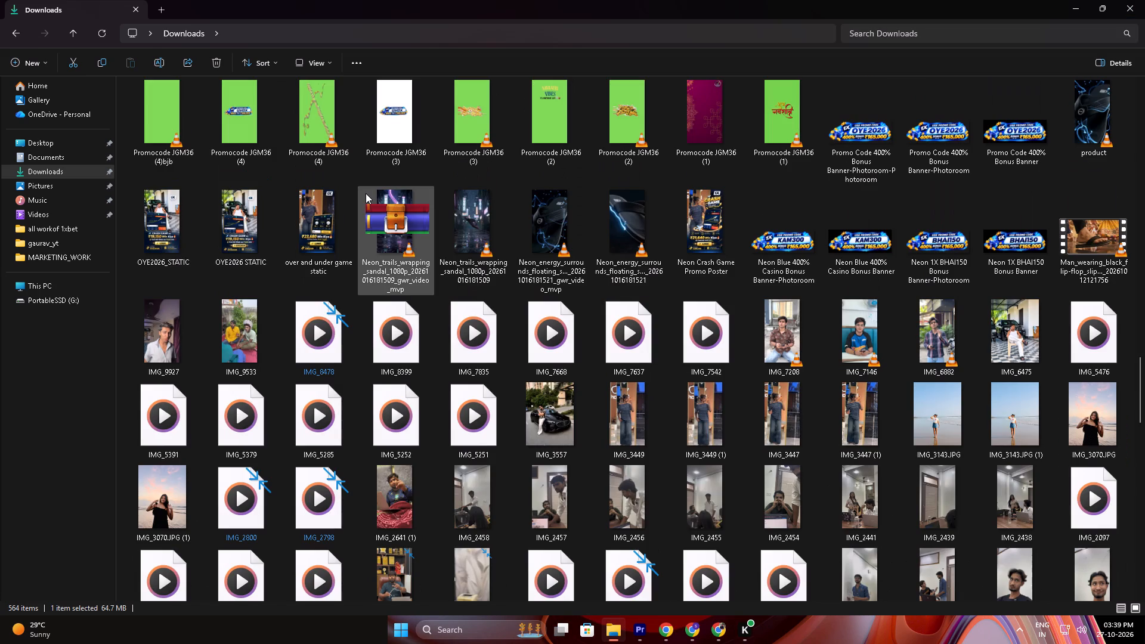
{"action": "scroll", "coordinate": [376, 210], "scroll_direction": "down", "scroll_amount": 1}
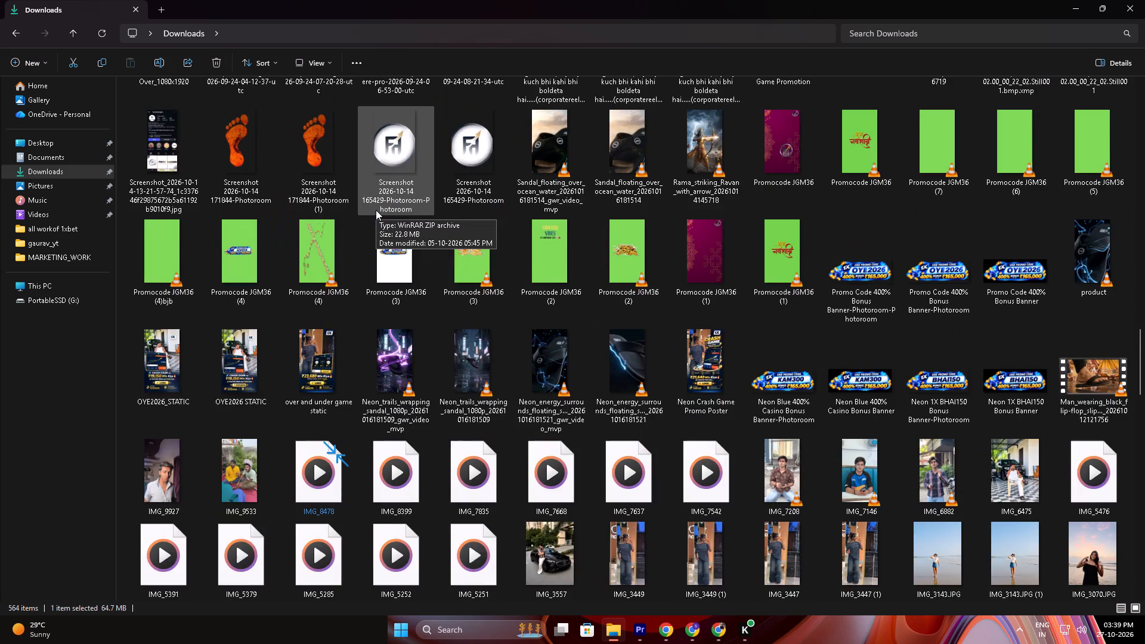
{"action": "scroll", "coordinate": [376, 210], "scroll_direction": "up", "scroll_amount": 1}
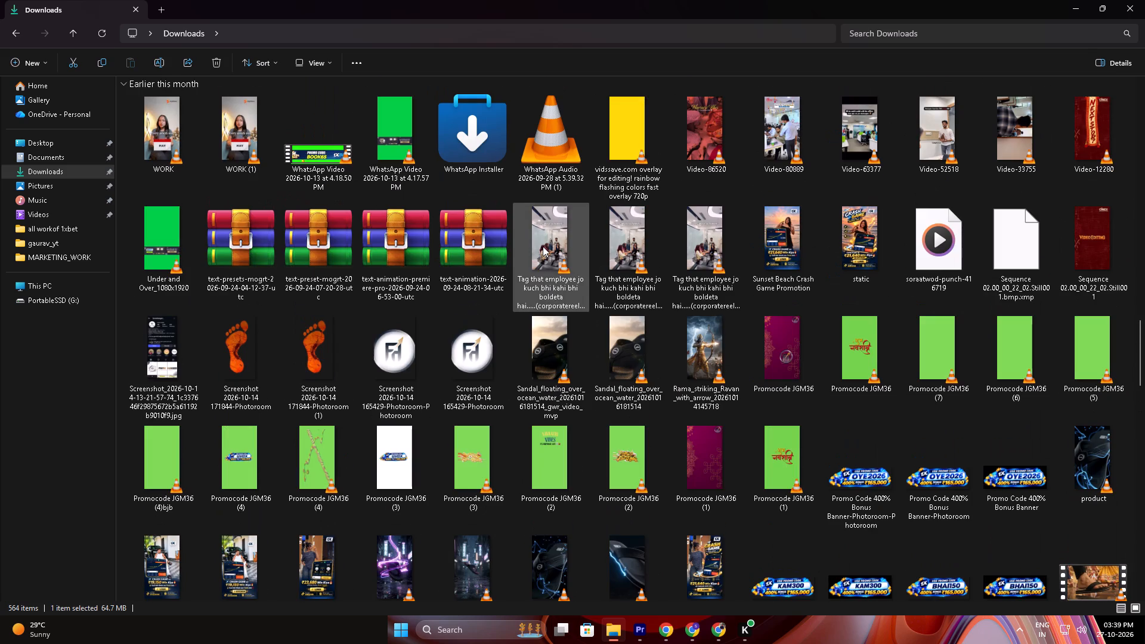
{"action": "left_click", "coordinate": [540, 247], "text": "shift"}
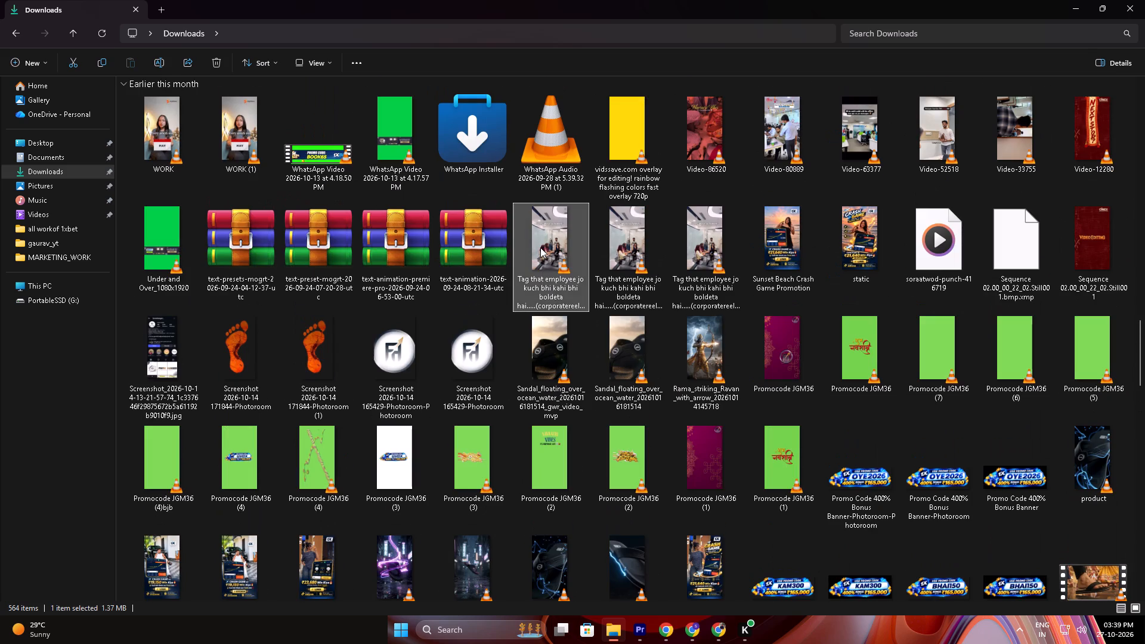
{"action": "left_click", "coordinate": [550, 253]}
{"action": "scroll", "coordinate": [550, 253], "scroll_direction": "down", "scroll_amount": 5, "text": "shift"}
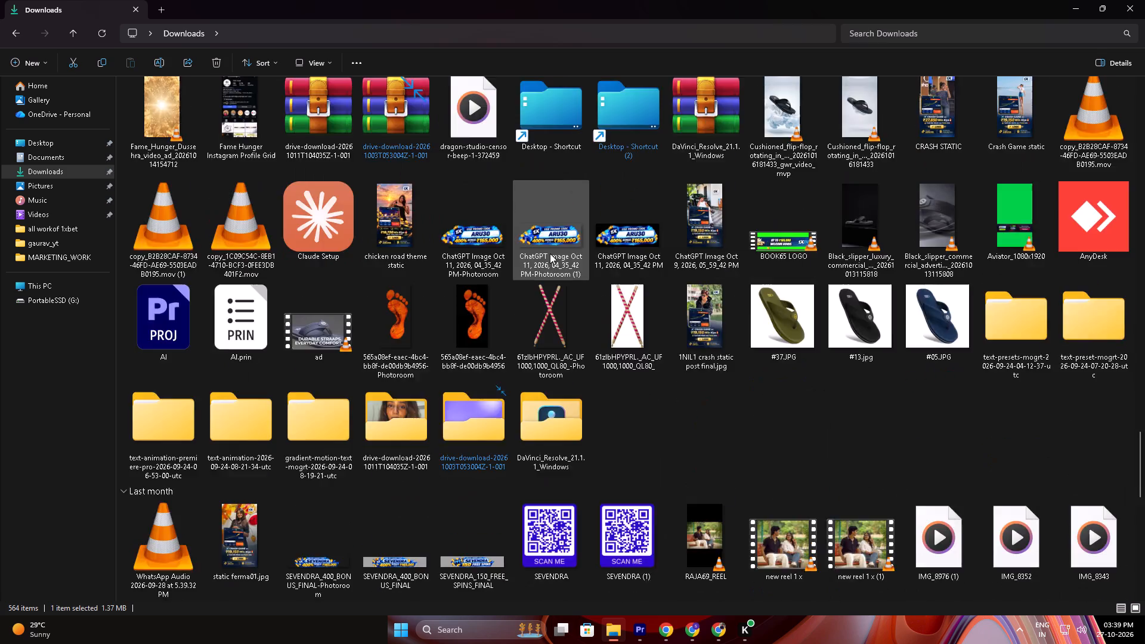
{"action": "scroll", "coordinate": [550, 253], "scroll_direction": "down", "scroll_amount": 3, "text": "shift"}
{"action": "scroll", "coordinate": [550, 289], "scroll_direction": "up", "scroll_amount": 2, "text": "shift"}
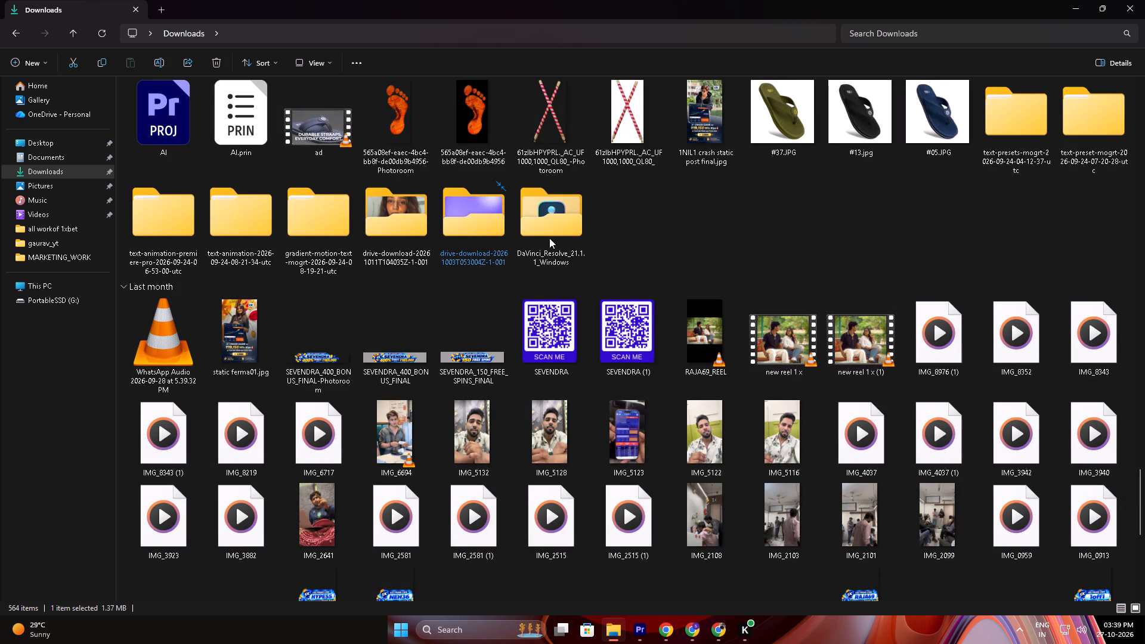
{"action": "left_click", "coordinate": [549, 238], "text": "shift"}
{"action": "scroll", "coordinate": [549, 238], "scroll_direction": "up", "scroll_amount": 5}
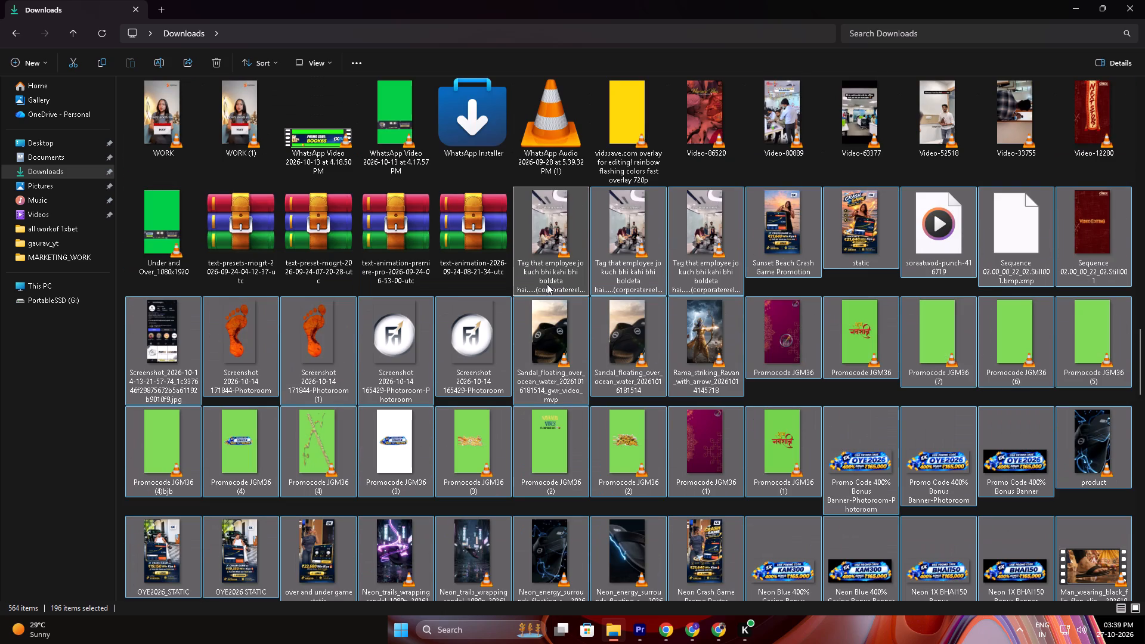
{"action": "right_click", "coordinate": [546, 326]}
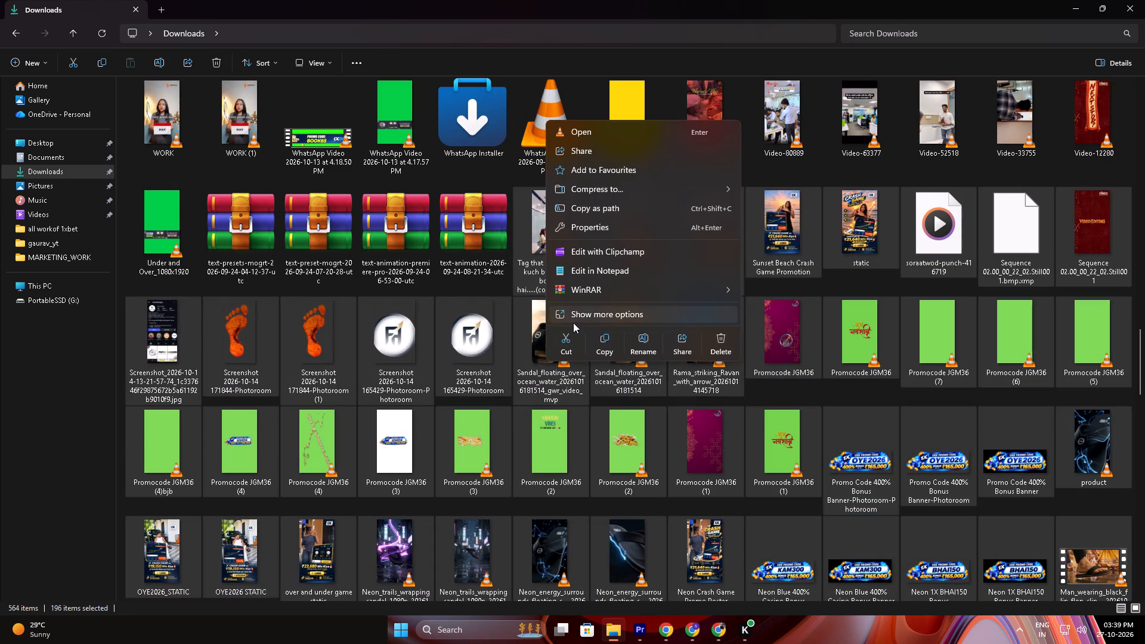
{"action": "left_click", "coordinate": [717, 345]}
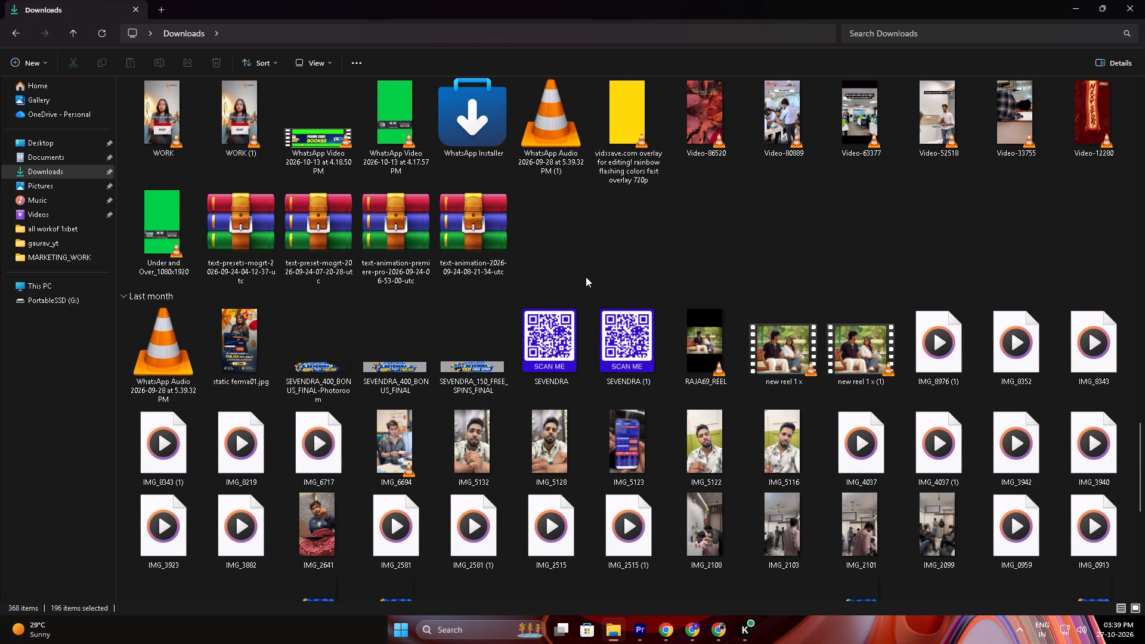
Delete the Last month files in Downloads from the WhatsApp Audio file through IMG_0913.
{"action": "scroll", "coordinate": [577, 271], "scroll_direction": "down", "scroll_amount": 1}
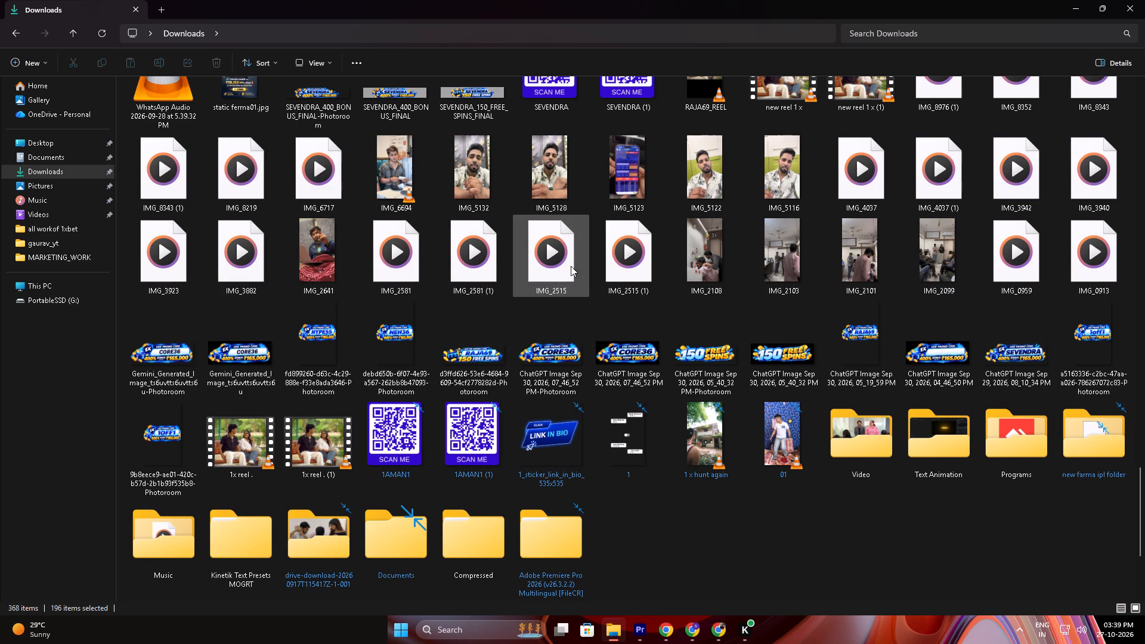
{"action": "scroll", "coordinate": [571, 266], "scroll_direction": "up", "scroll_amount": 1}
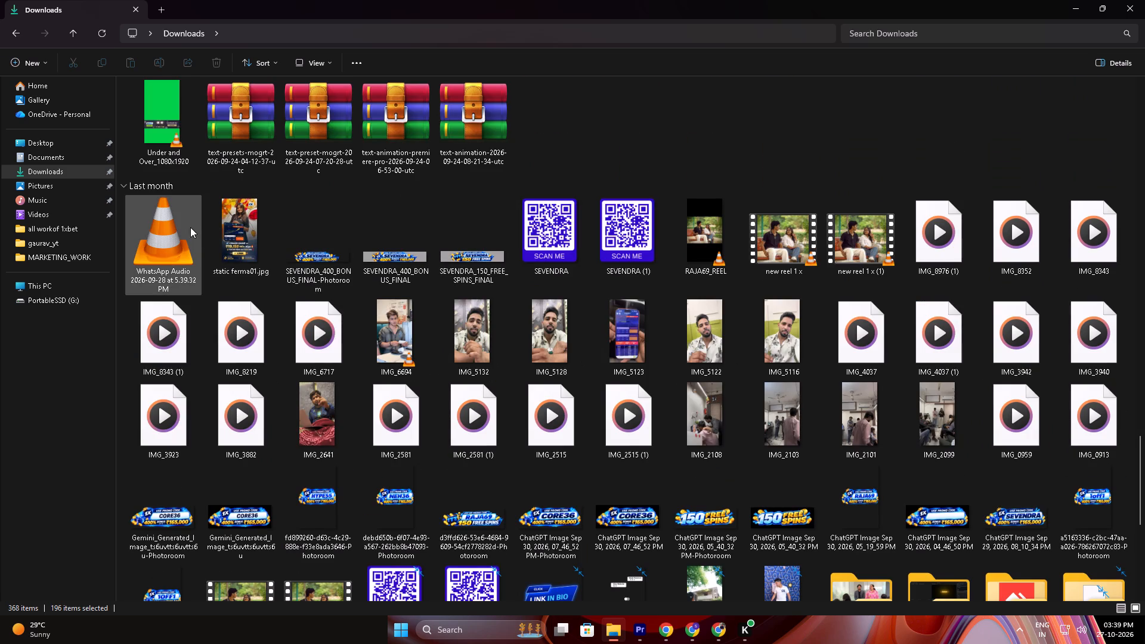
{"action": "left_click", "coordinate": [190, 227]}
{"action": "left_click", "coordinate": [1094, 434], "text": "ctrl"}
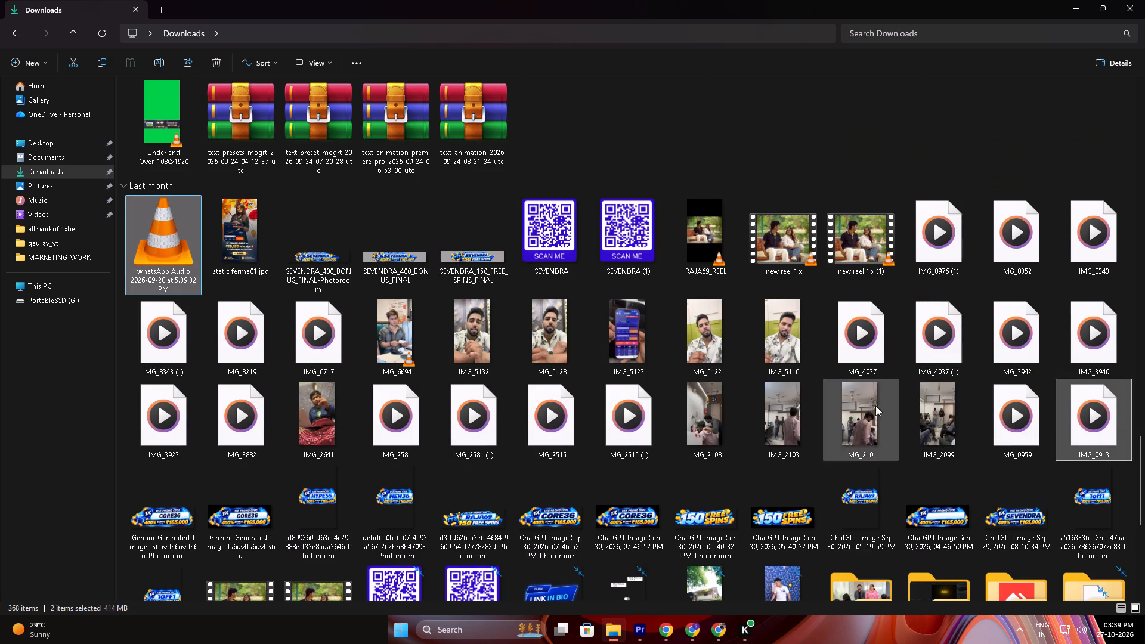
{"action": "left_click", "coordinate": [1063, 416], "text": "shift"}
{"action": "left_click", "coordinate": [151, 263], "text": "shift"}
{"action": "right_click", "coordinate": [267, 255]}
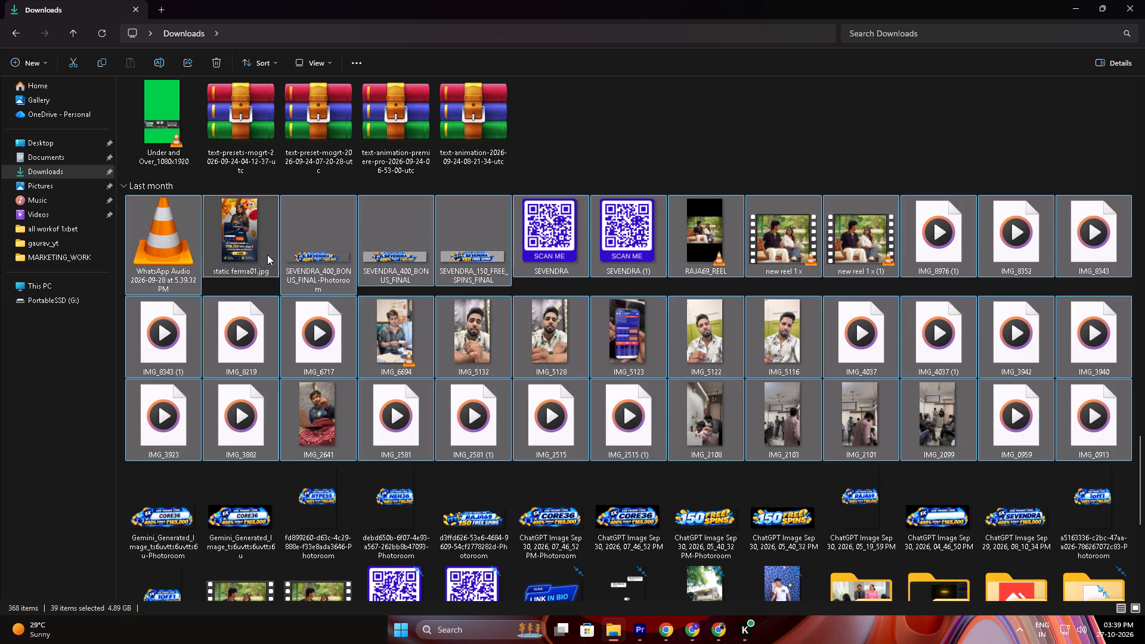
{"action": "left_click", "coordinate": [462, 185]}
{"action": "left_click", "coordinate": [453, 188]}
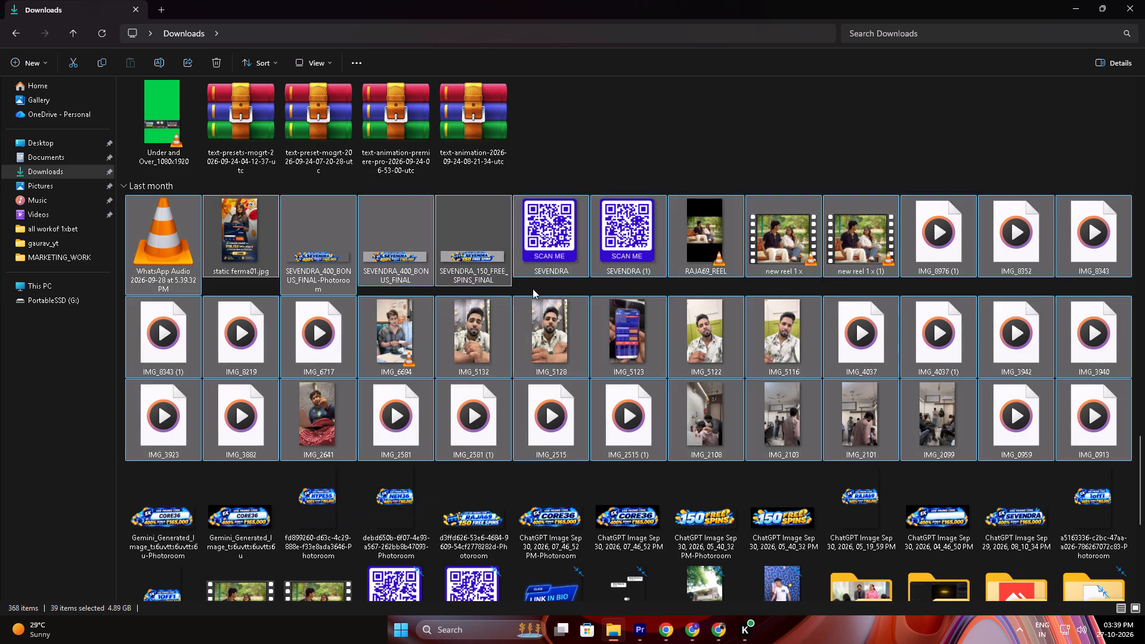
{"action": "left_click", "coordinate": [620, 439]}
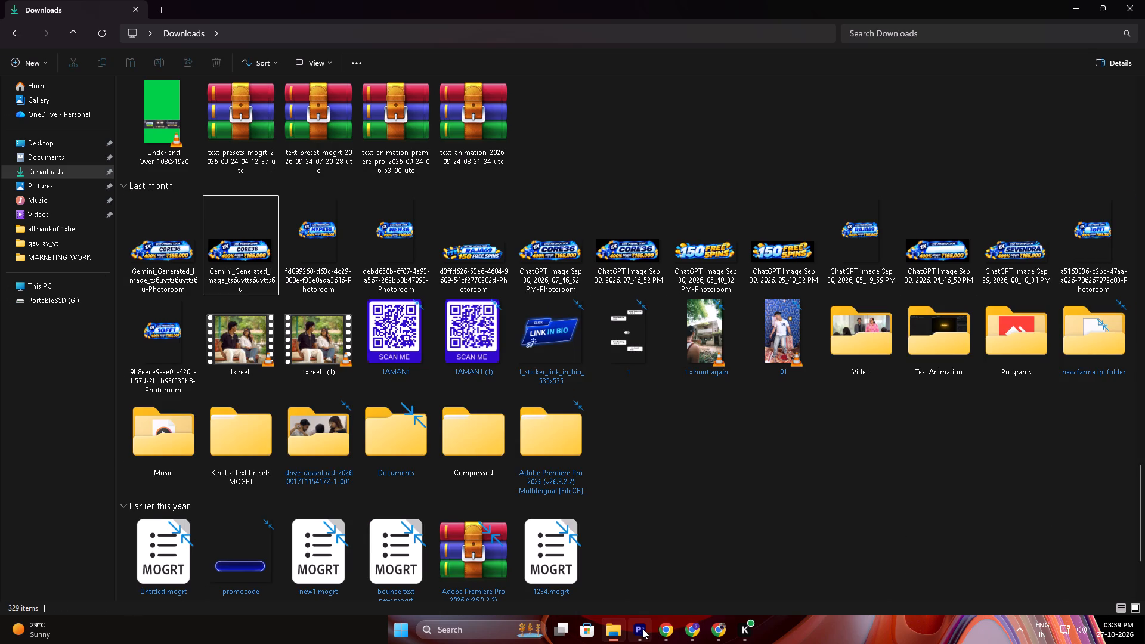
Check the free space on the drives, look through the Desktop folder's files, and close File Explorer.
{"action": "left_click", "coordinate": [47, 293]}
{"action": "left_click", "coordinate": [54, 283]}
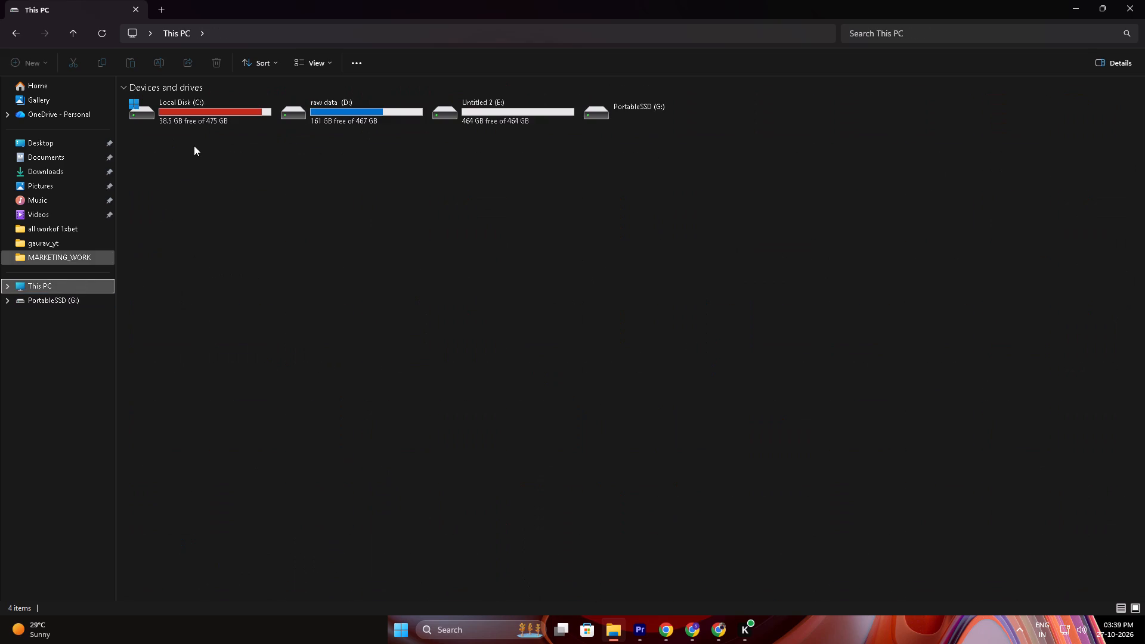
{"action": "left_click", "coordinate": [60, 147]}
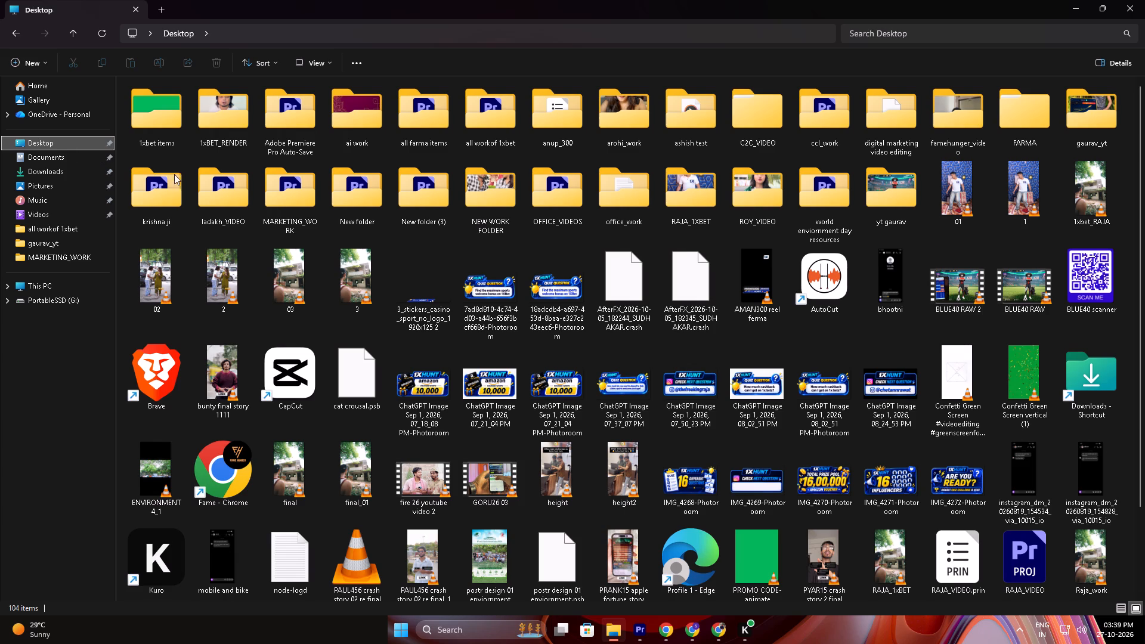
{"action": "scroll", "coordinate": [673, 274], "scroll_direction": "down", "scroll_amount": 2}
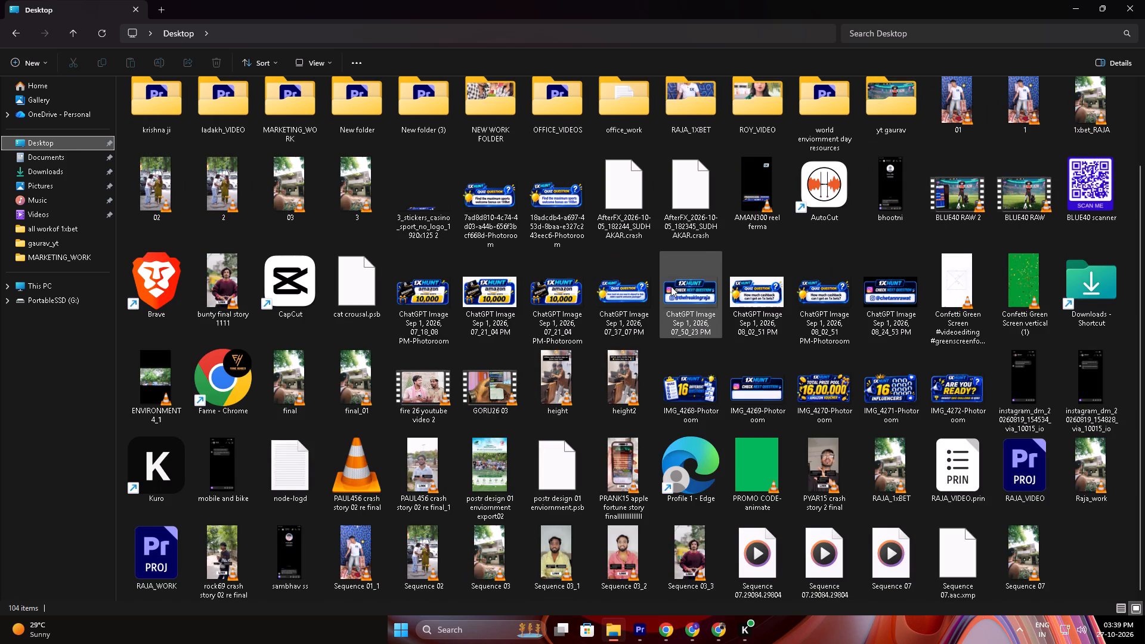
{"action": "scroll", "coordinate": [671, 286], "scroll_direction": "down", "scroll_amount": 1}
{"action": "left_click", "coordinate": [1144, 0]}
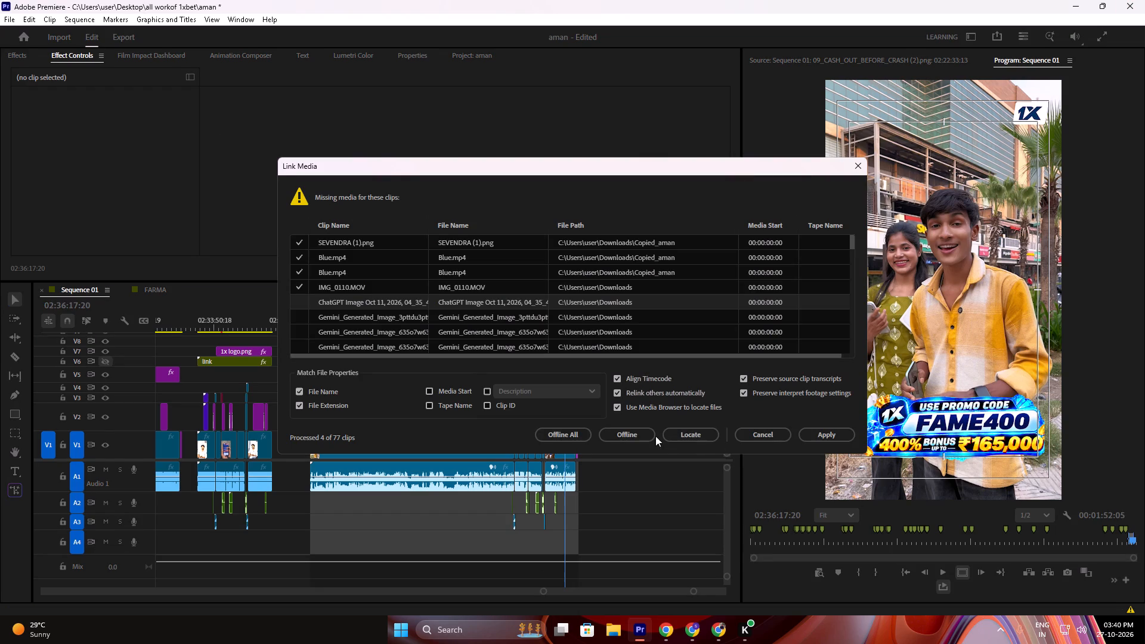
Set all the missing clips in the Link Media dialog offline in Premiere.
{"action": "left_click", "coordinate": [555, 441]}
Play the final part of the IMG_1567 (1).MOV edit in Sequence 01 to check the clips and overlays.
{"action": "left_click_drag", "start_coordinate": [531, 321], "coordinate": [512, 329]}
{"action": "key", "text": "space"}
{"action": "left_click", "coordinate": [532, 341]}
{"action": "scroll", "coordinate": [524, 348], "scroll_direction": "up", "scroll_amount": 4}
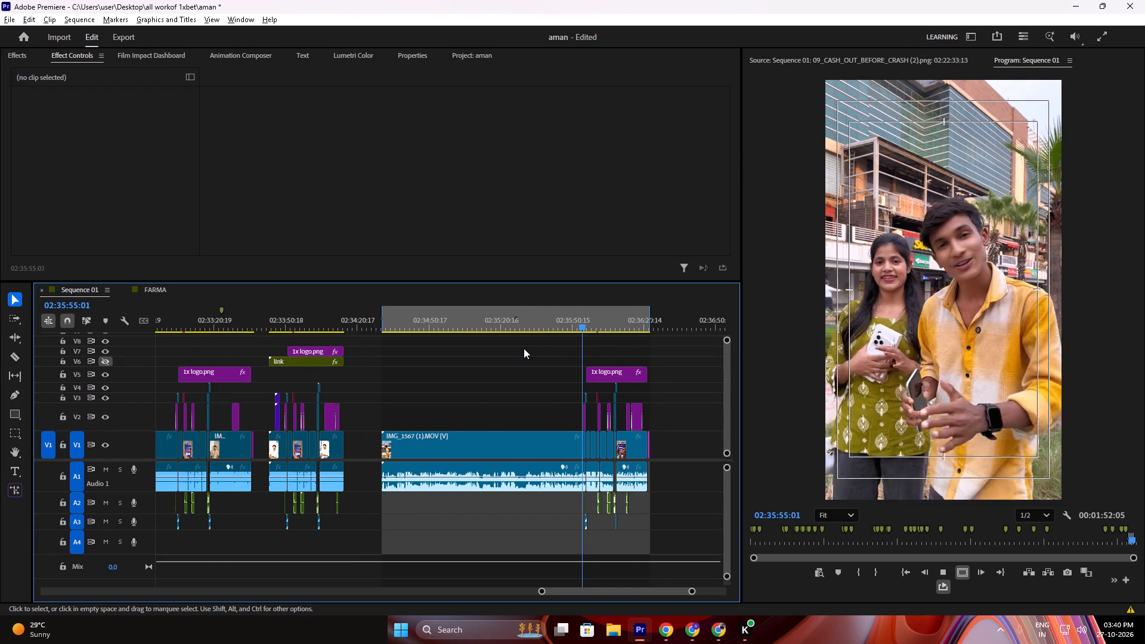
{"action": "scroll", "coordinate": [577, 339], "scroll_direction": "up", "scroll_amount": 5, "text": "alt"}
{"action": "scroll", "coordinate": [562, 341], "scroll_direction": "down", "scroll_amount": 6, "text": "alt"}
{"action": "scroll", "coordinate": [503, 339], "scroll_direction": "up", "scroll_amount": 10, "text": "alt"}
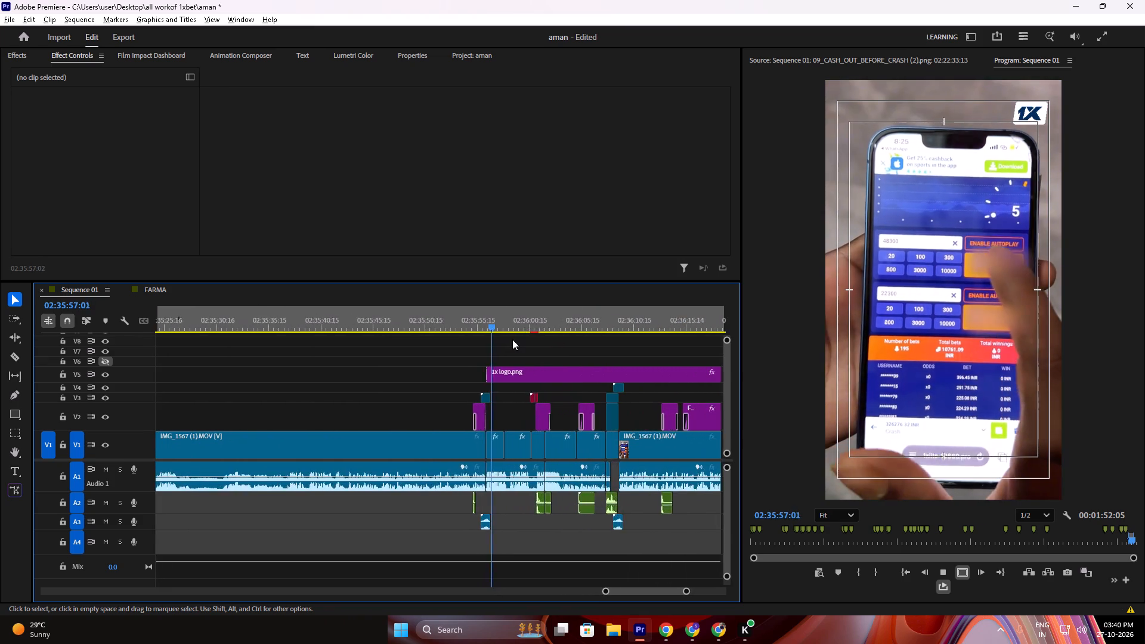
{"action": "scroll", "coordinate": [512, 339], "scroll_direction": "down", "scroll_amount": 20, "text": "alt"}
{"action": "scroll", "coordinate": [512, 339], "scroll_direction": "down", "scroll_amount": 5, "text": "alt"}
{"action": "scroll", "coordinate": [444, 345], "scroll_direction": "up", "scroll_amount": 6, "text": "alt"}
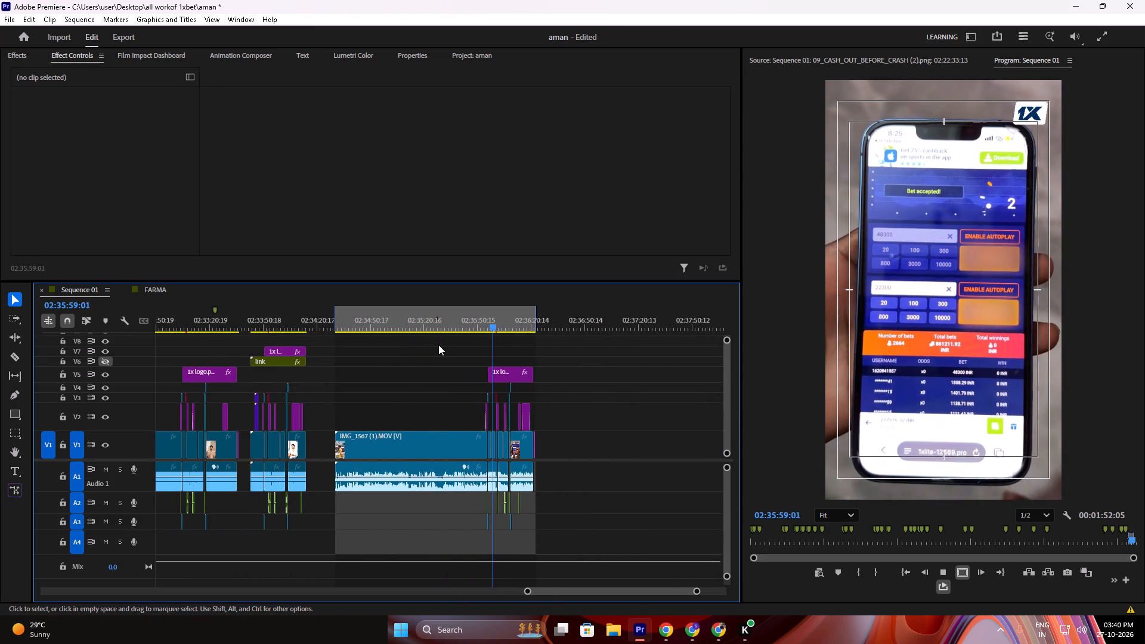
{"action": "scroll", "coordinate": [426, 351], "scroll_direction": "down", "scroll_amount": 13, "text": "alt"}
{"action": "scroll", "coordinate": [427, 354], "scroll_direction": "up", "scroll_amount": 1, "text": "alt"}
{"action": "scroll", "coordinate": [427, 355], "scroll_direction": "down", "scroll_amount": 19, "text": "alt"}
{"action": "scroll", "coordinate": [433, 376], "scroll_direction": "down", "scroll_amount": 2, "text": "alt"}
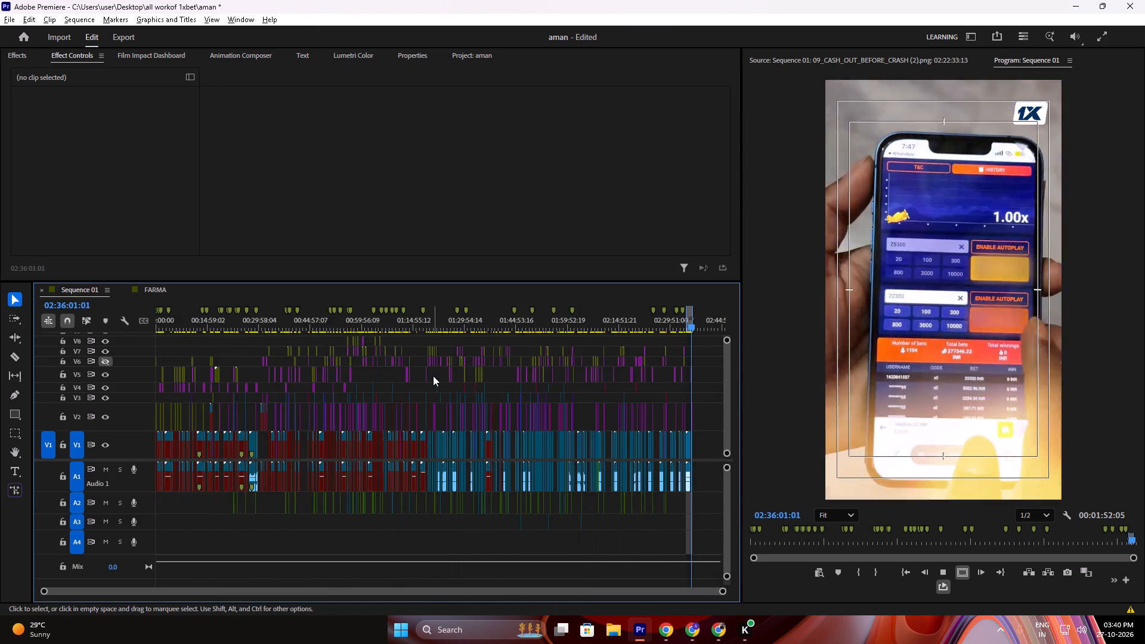
{"action": "scroll", "coordinate": [433, 376], "scroll_direction": "down", "scroll_amount": 2, "text": "alt"}
{"action": "scroll", "coordinate": [674, 390], "scroll_direction": "up", "scroll_amount": 20, "text": "alt"}
{"action": "scroll", "coordinate": [674, 390], "scroll_direction": "up", "scroll_amount": 3, "text": "alt"}
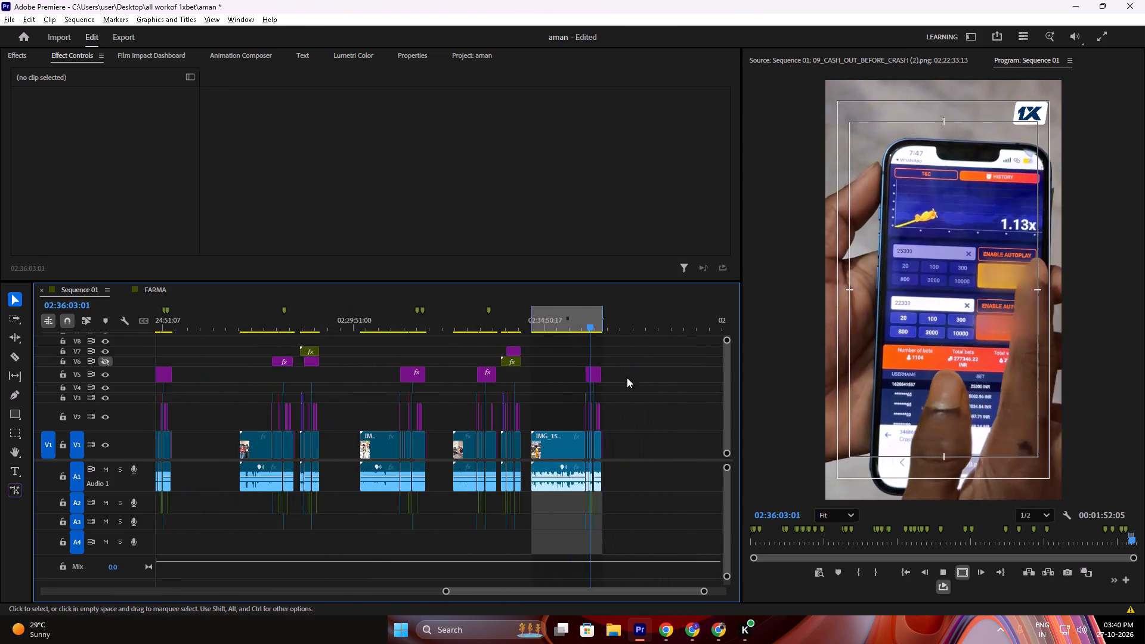
{"action": "scroll", "coordinate": [627, 377], "scroll_direction": "up", "scroll_amount": 18, "text": "alt"}
{"action": "key", "text": "space"}
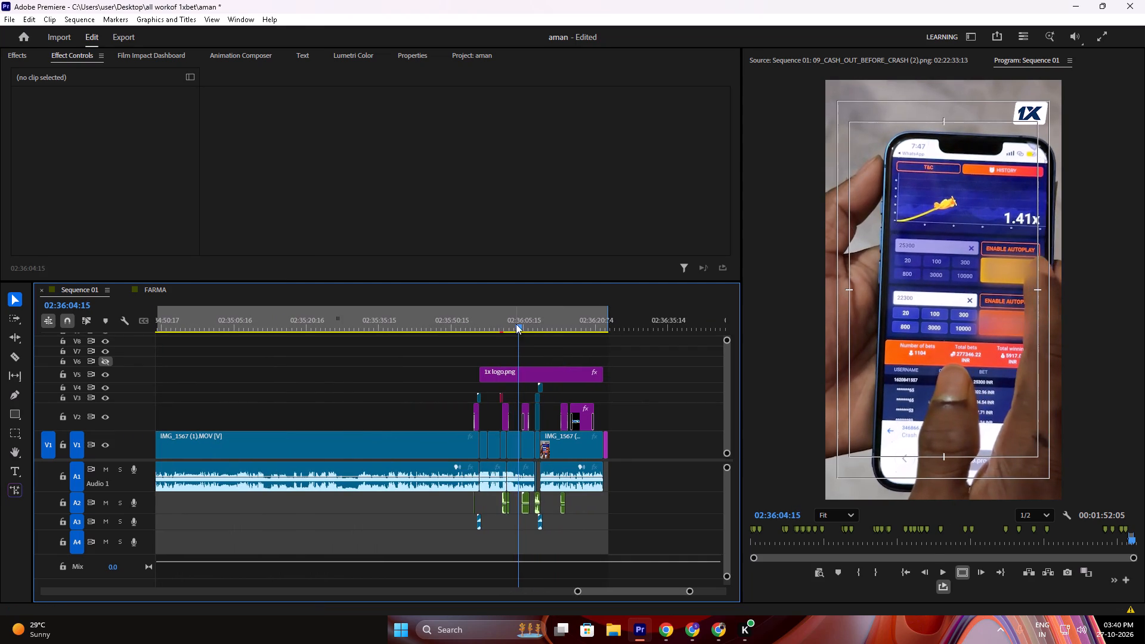
{"action": "left_click_drag", "start_coordinate": [516, 324], "coordinate": [510, 324]}
Save the aman project and leave no timeline clips selected.
{"action": "key", "text": "ctrl+a"}
{"action": "key", "text": "ctrl+s"}
{"action": "key", "text": "ctrl+s"}
{"action": "key", "text": "ctrl+s"}
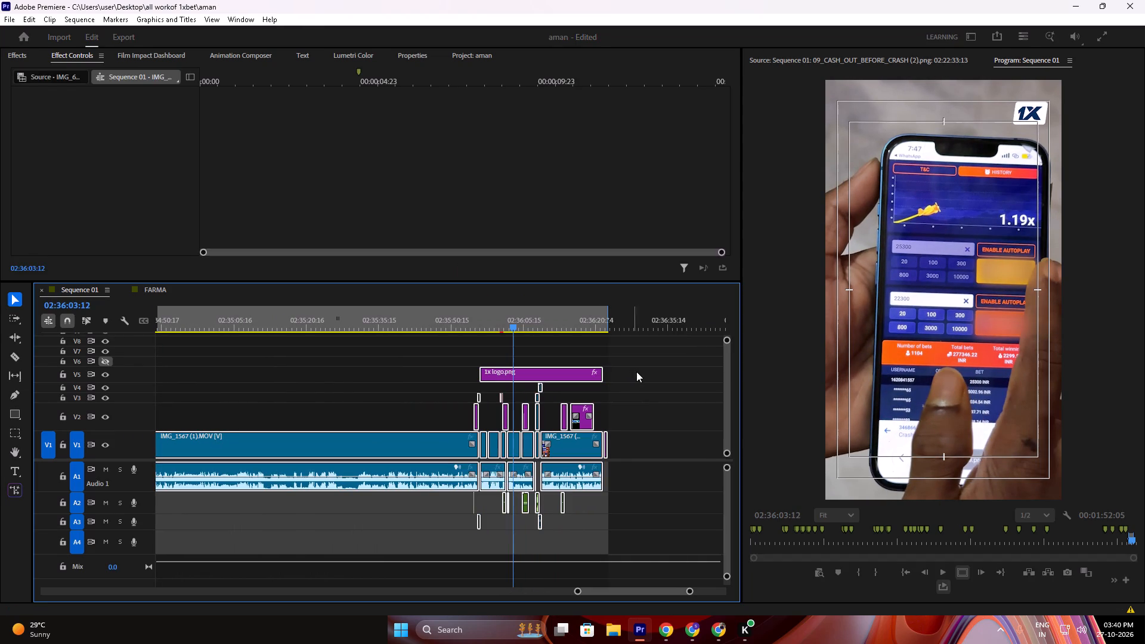
{"action": "left_click", "coordinate": [644, 377]}
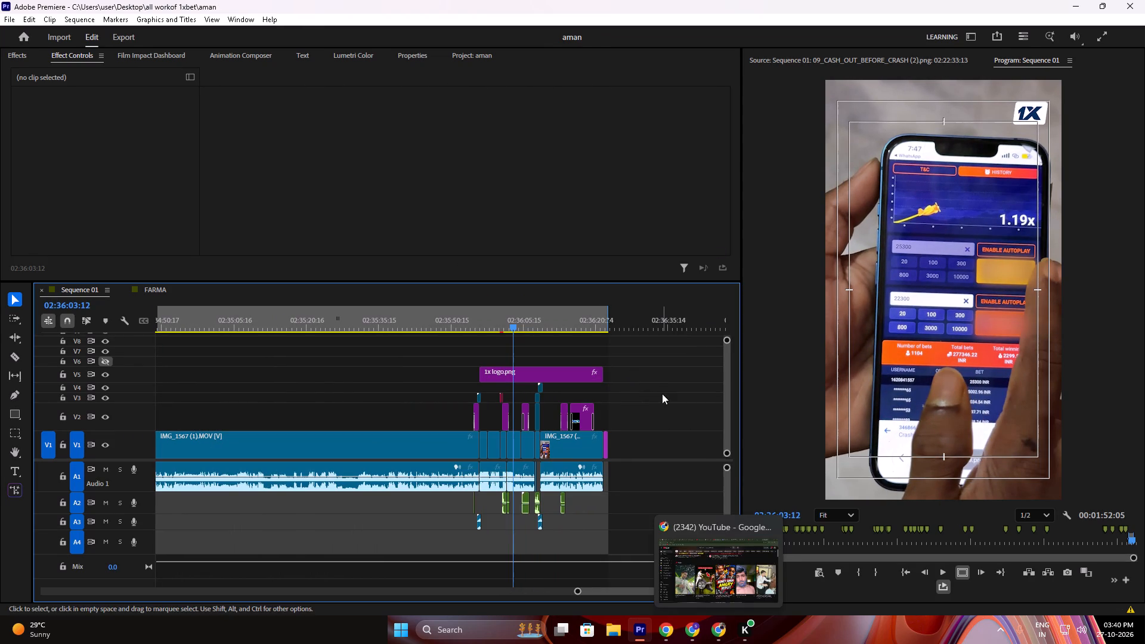
{"action": "left_click", "coordinate": [662, 394]}
Export Sequence 01 as fame400_reel.mp4 in H.264 format to the NEW WORK FOLDER.
{"action": "left_click", "coordinate": [119, 35]}
{"action": "left_click", "coordinate": [639, 355]}
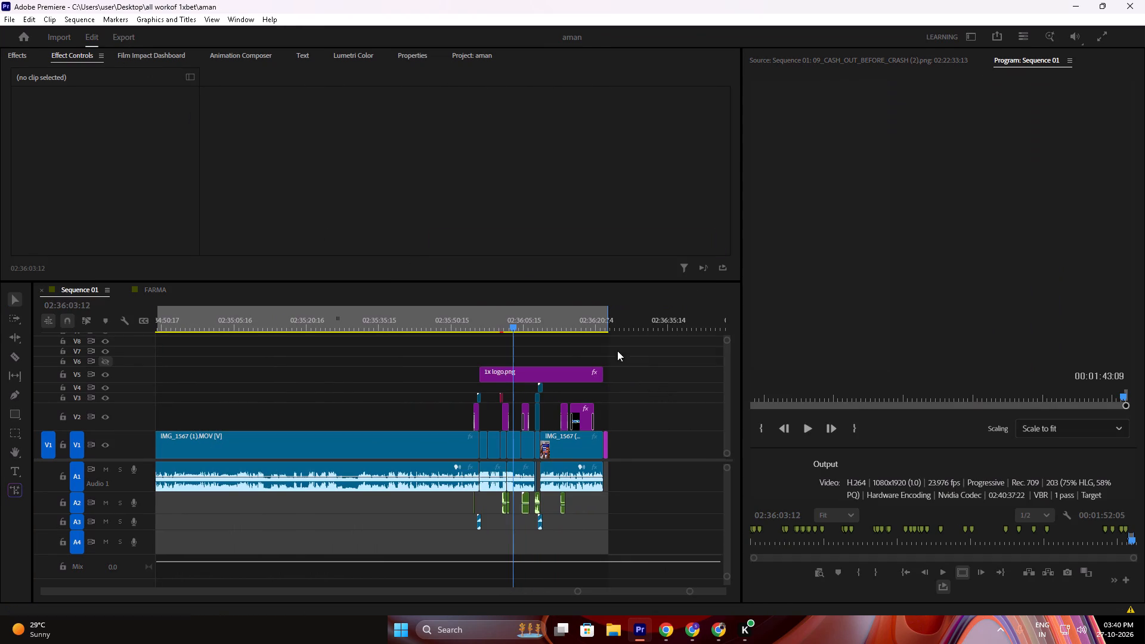
{"action": "left_click", "coordinate": [724, 330]}
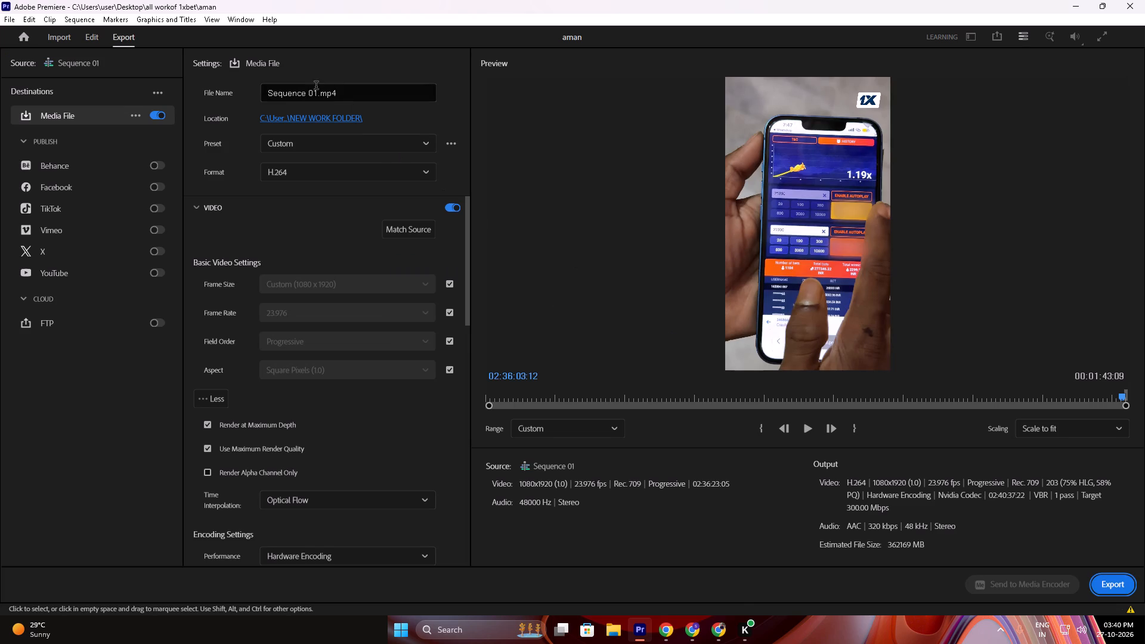
{"action": "left_click_drag", "start_coordinate": [315, 91], "coordinate": [231, 109]}
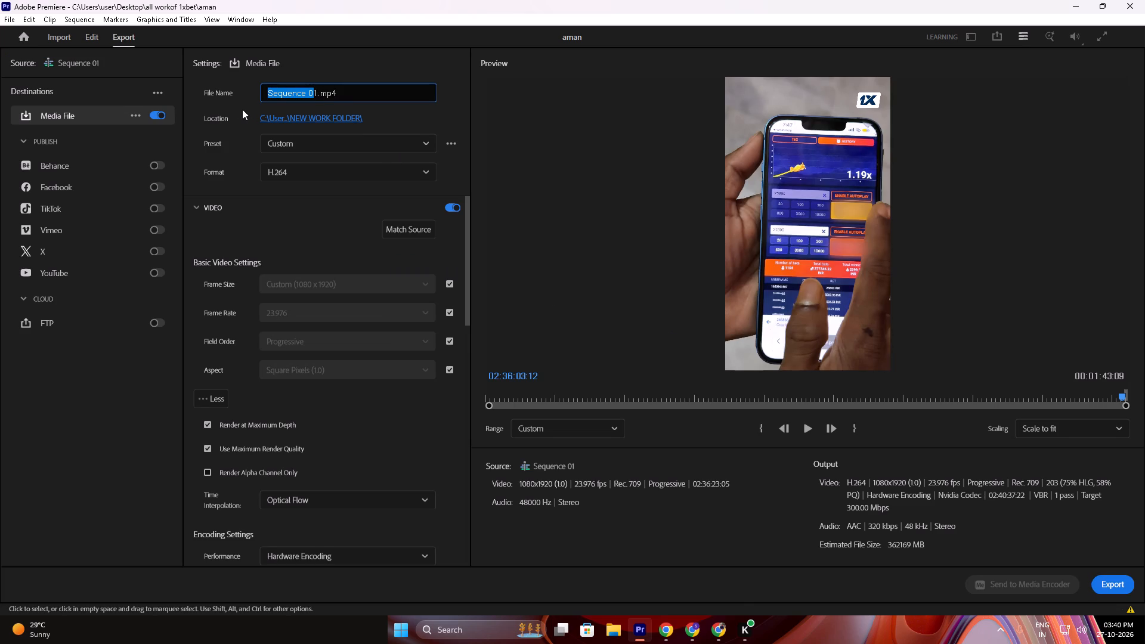
{"action": "key", "text": "BackSpace"}
{"action": "key", "text": "Right"}
{"action": "key", "text": "BackSpace"}
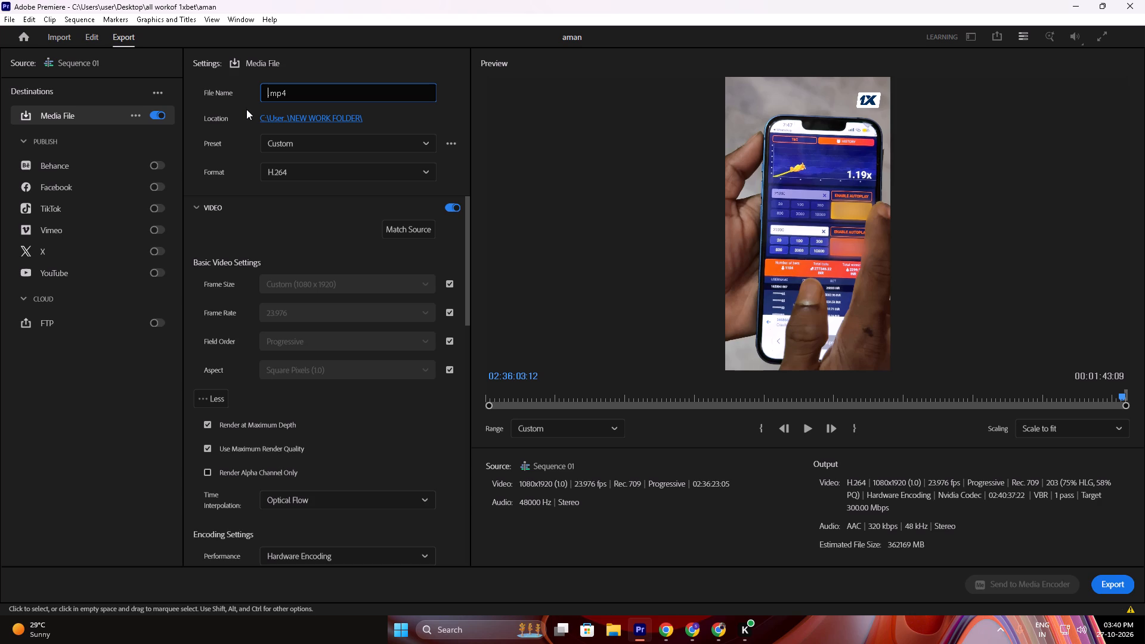
{"action": "type", "text": "fam"}
{"action": "key", "text": "e"}
{"action": "type", "text": "400"}
{"action": "key", "text": "shift+underscore"}
{"action": "type", "text": "ree"}
{"action": "key", "text": "l"}
{"action": "left_click", "coordinate": [1112, 581]}
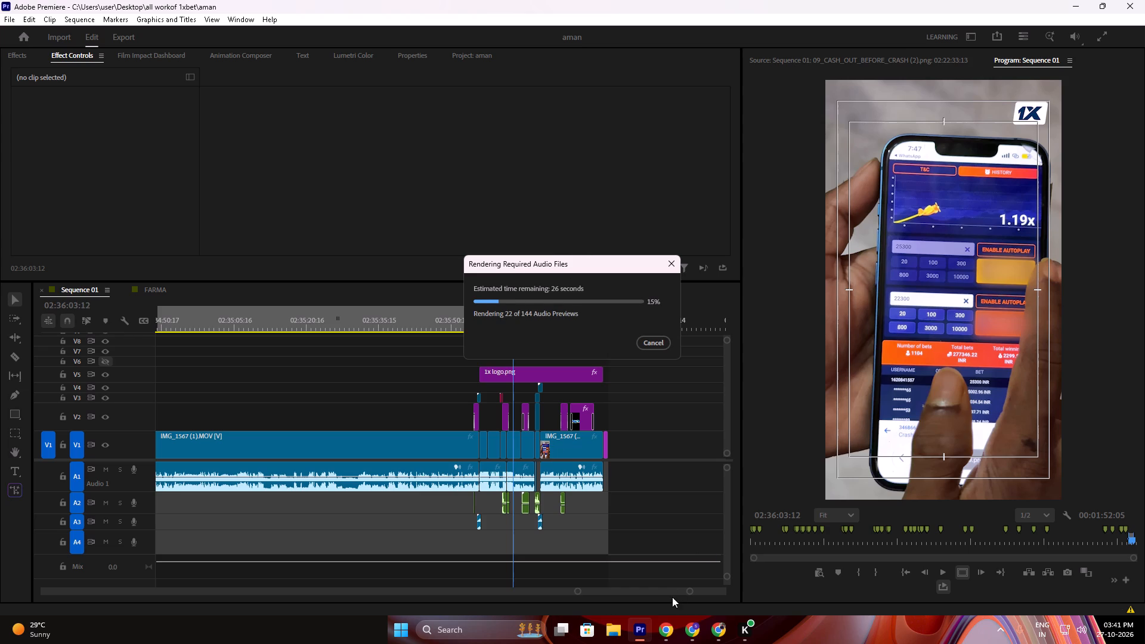
Open File Explorer while the export runs.
{"action": "left_click", "coordinate": [613, 622]}
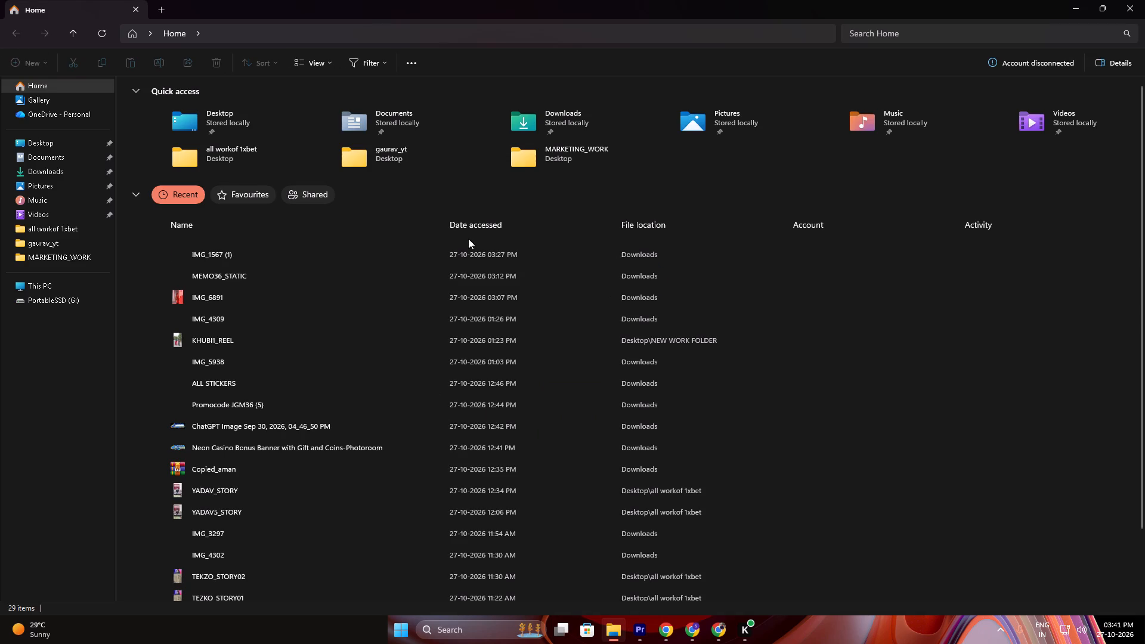
Open the Desktop folder in File Explorer.
{"action": "left_click", "coordinate": [43, 135]}
{"action": "left_click", "coordinate": [54, 147]}
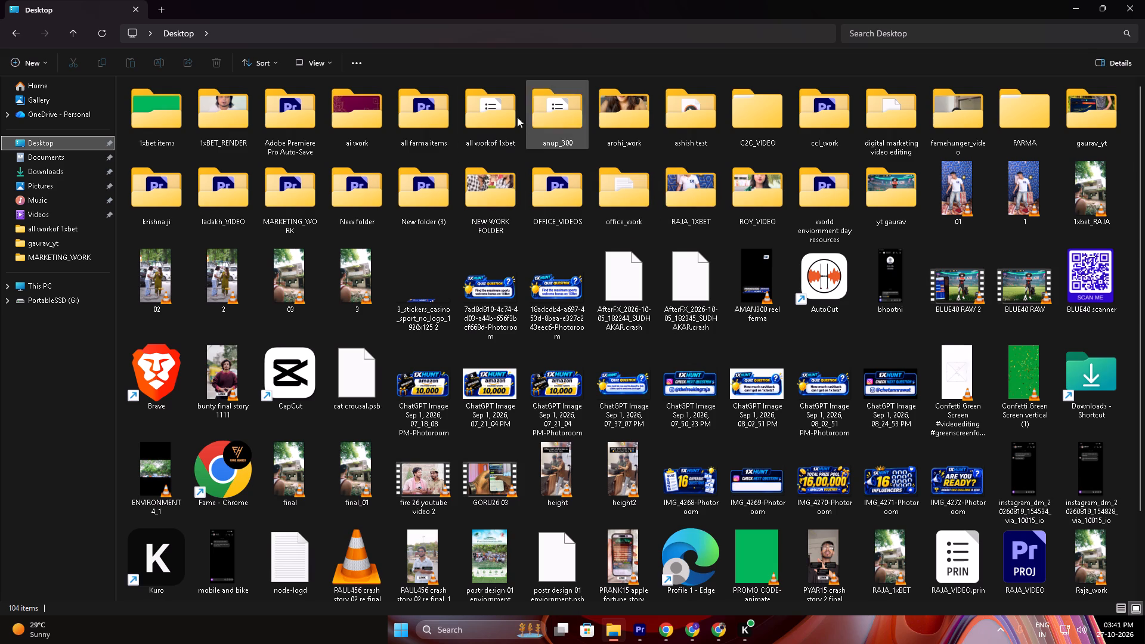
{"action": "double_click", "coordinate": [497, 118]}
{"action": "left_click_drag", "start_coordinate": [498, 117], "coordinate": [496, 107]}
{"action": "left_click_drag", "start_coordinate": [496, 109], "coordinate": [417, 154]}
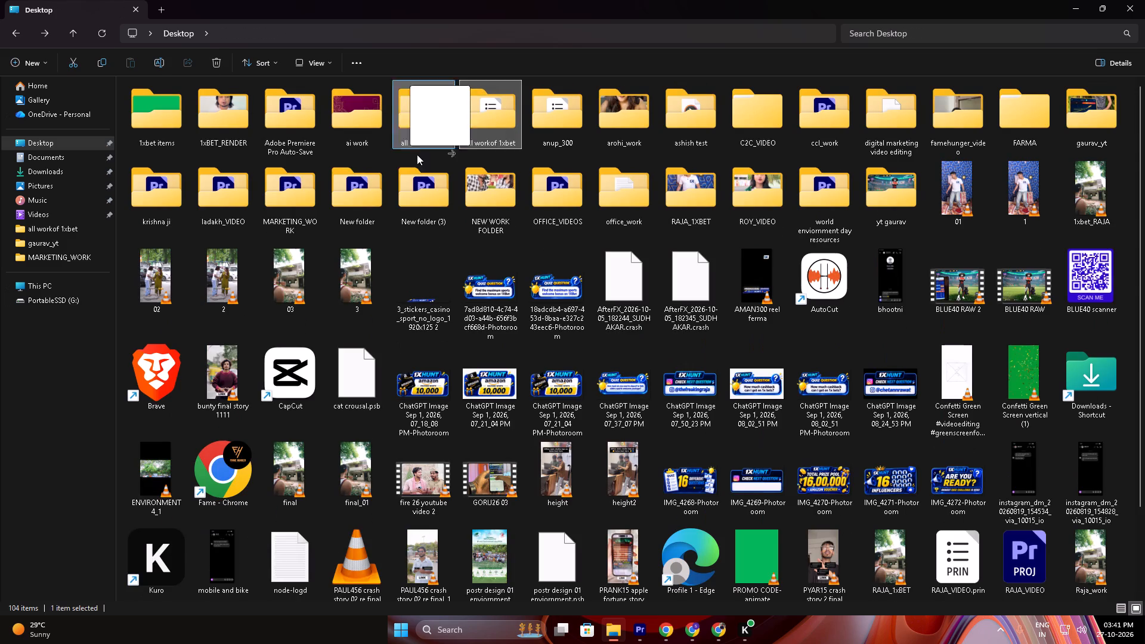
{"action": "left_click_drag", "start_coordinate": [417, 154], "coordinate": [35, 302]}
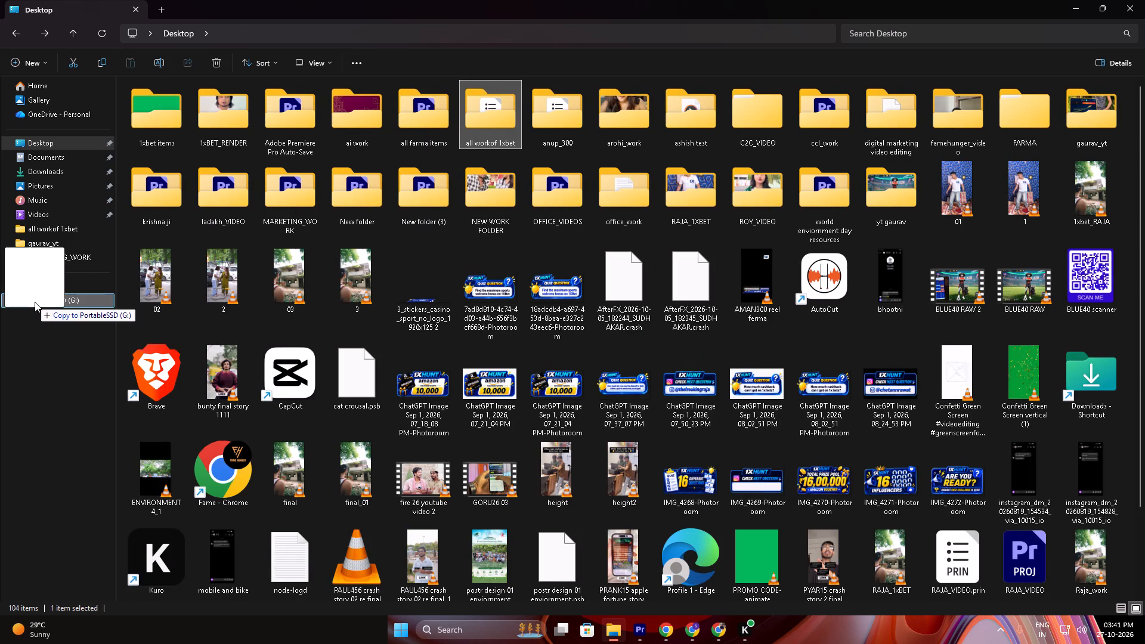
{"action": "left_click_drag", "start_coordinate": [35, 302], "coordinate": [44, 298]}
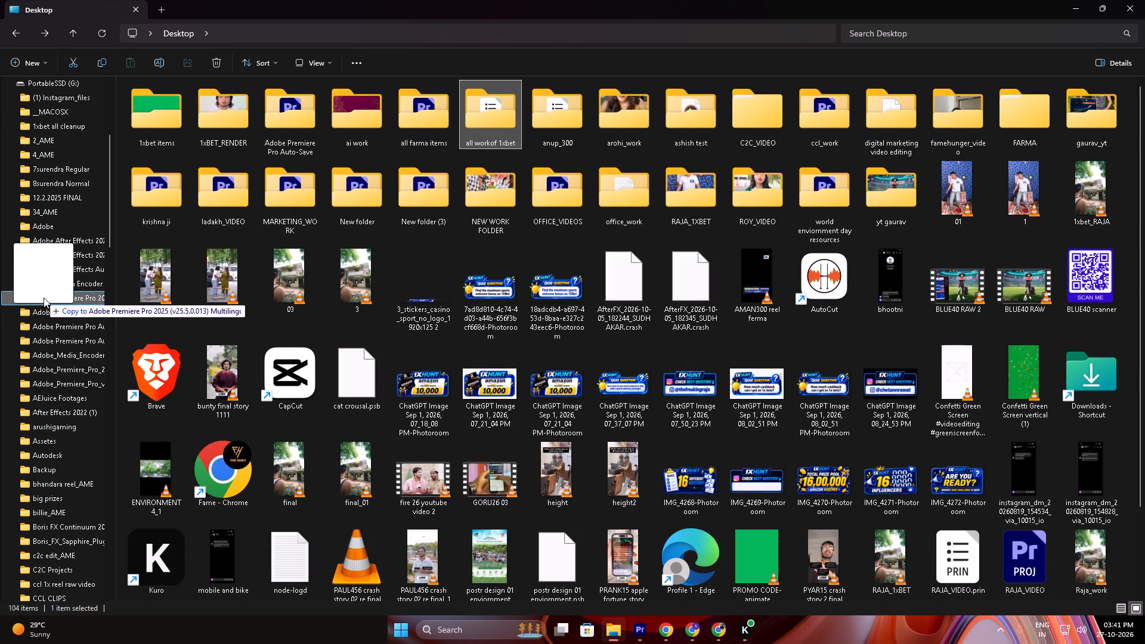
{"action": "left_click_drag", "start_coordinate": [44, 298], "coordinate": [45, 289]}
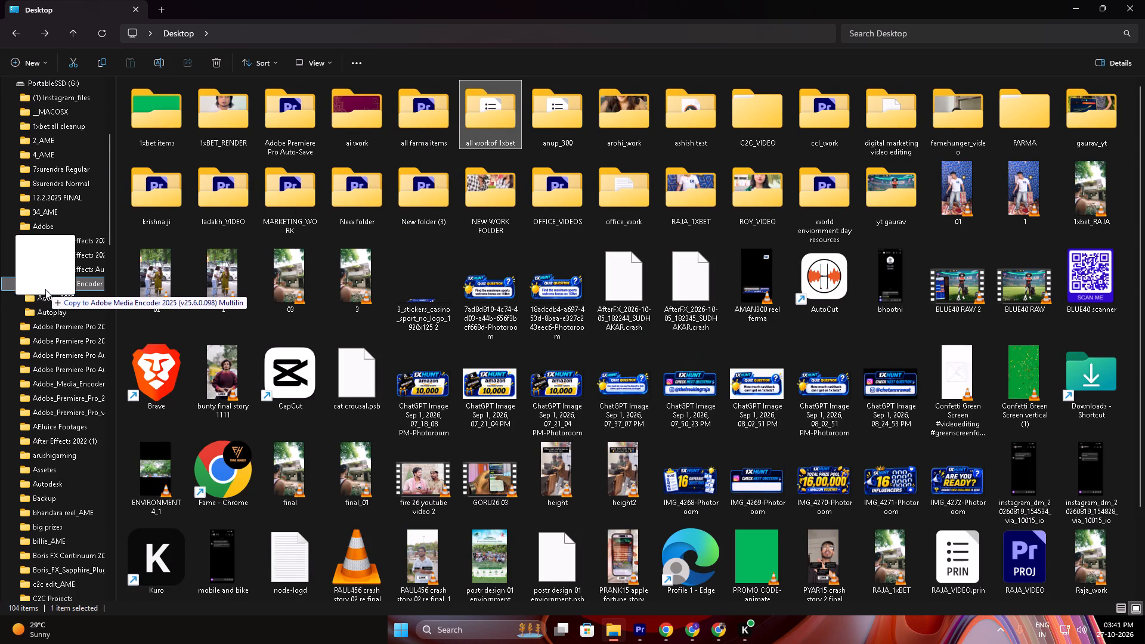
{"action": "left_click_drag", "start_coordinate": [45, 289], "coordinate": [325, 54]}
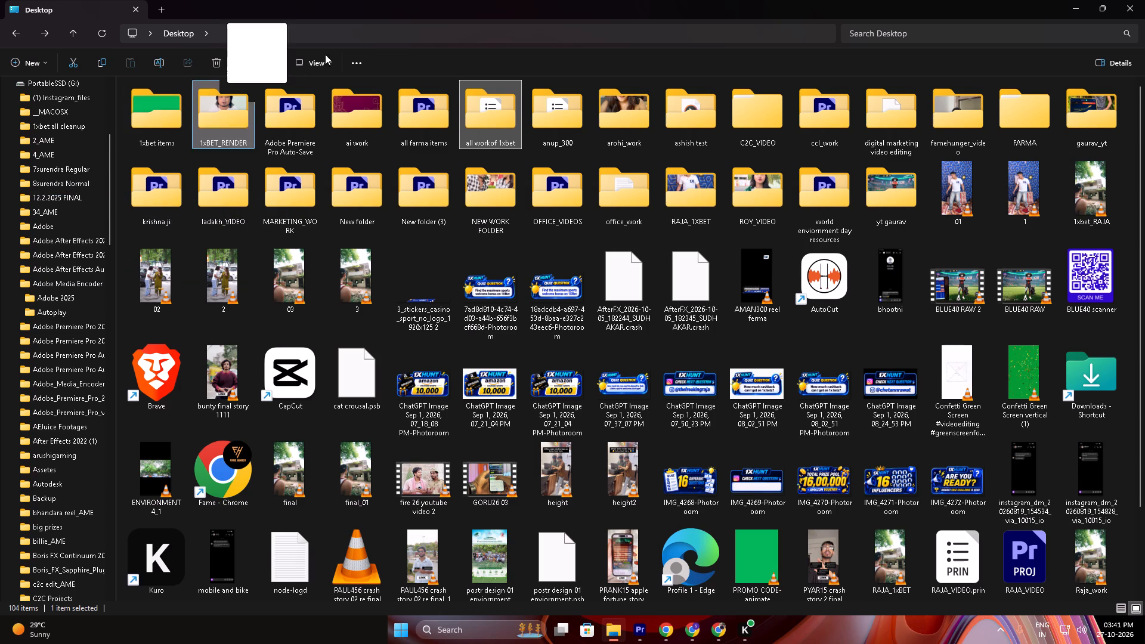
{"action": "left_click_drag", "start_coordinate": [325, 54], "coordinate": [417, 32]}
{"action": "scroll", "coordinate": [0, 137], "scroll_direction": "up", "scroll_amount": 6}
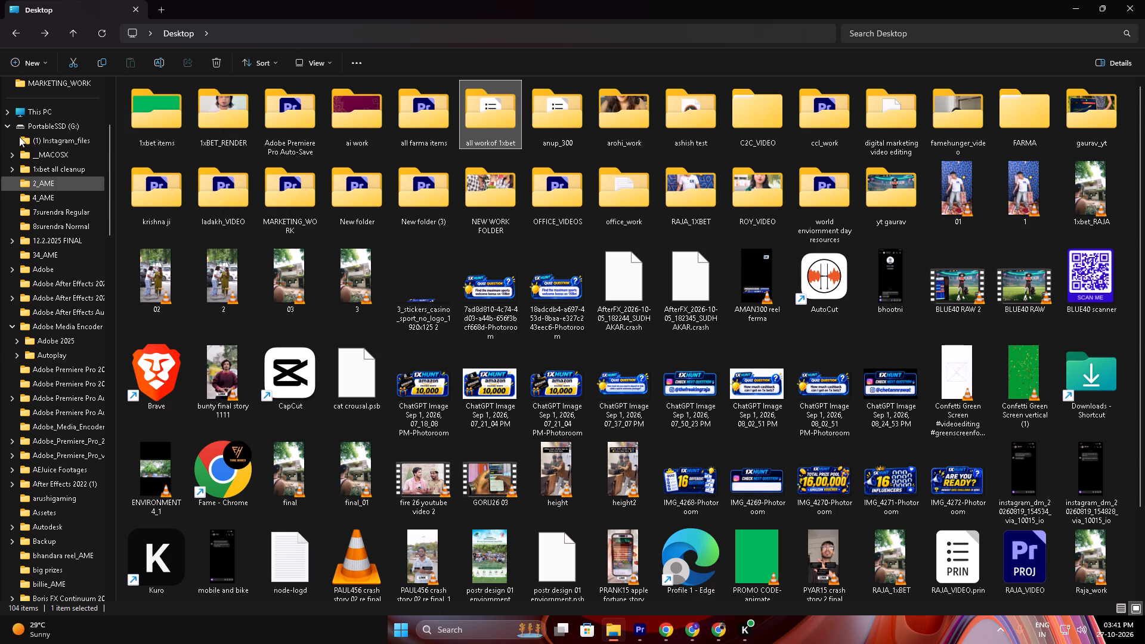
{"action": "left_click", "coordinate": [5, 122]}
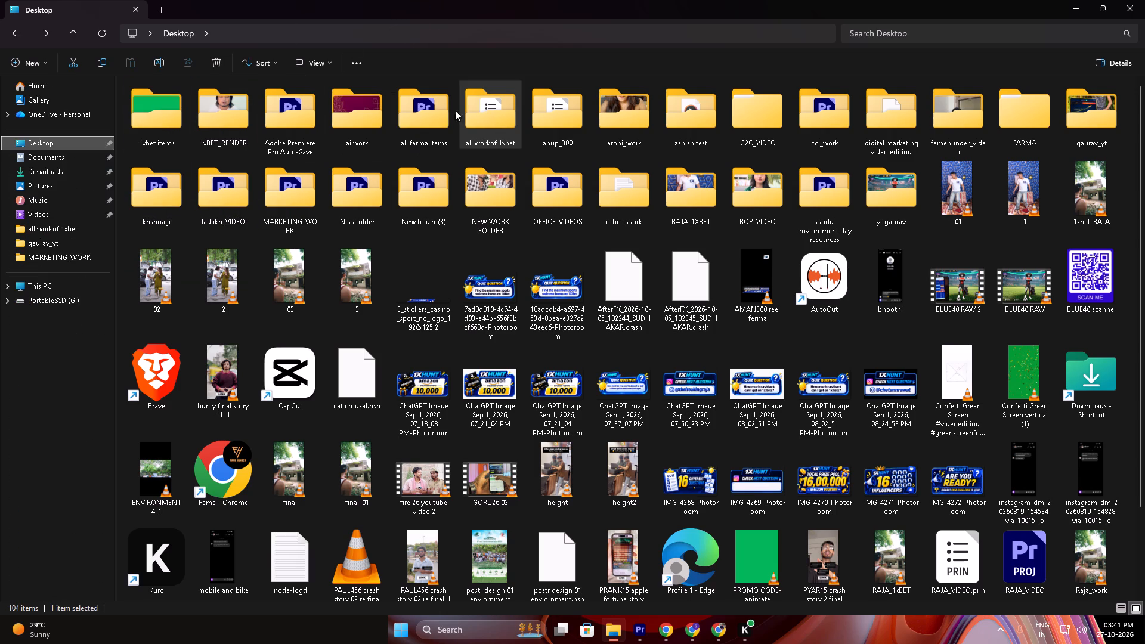
Copy the all workof 1xbet folder from the Desktop to the PortableSSD (G:) drive.
{"action": "left_click_drag", "start_coordinate": [482, 104], "coordinate": [30, 302]}
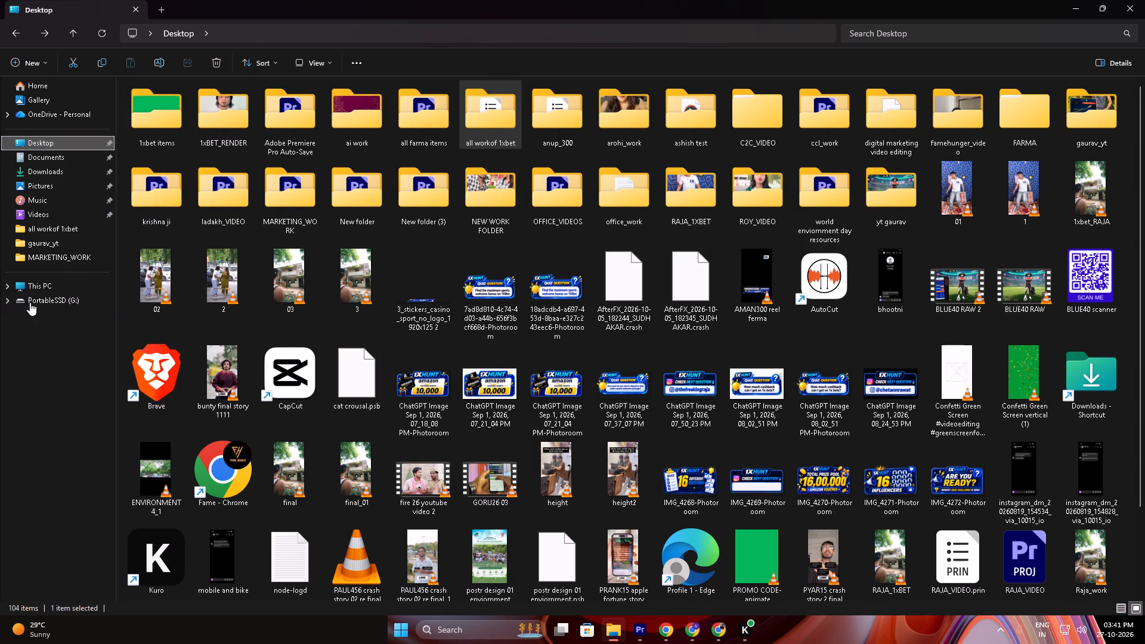